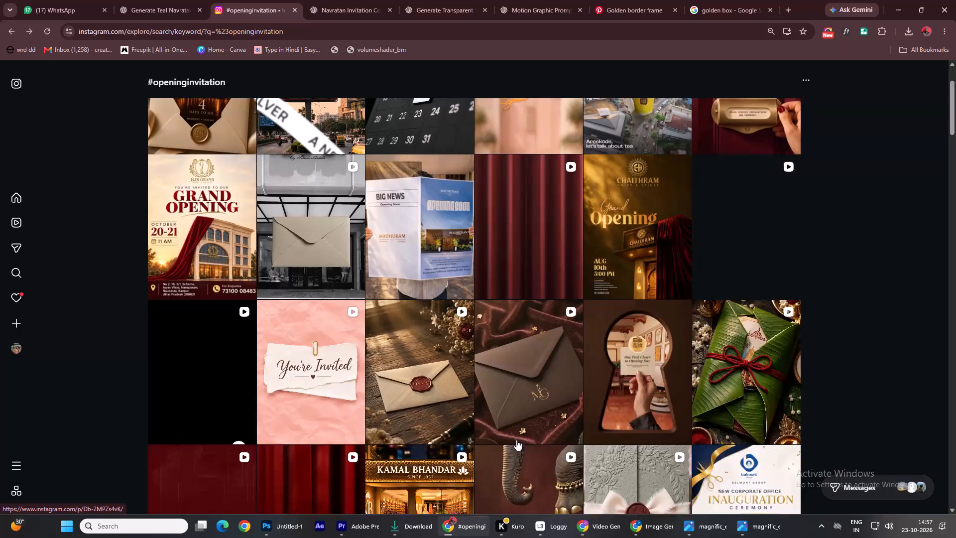
Check the golden border frame reference in Chrome and the reel sequence in Premiere, ending on the Untitled-1 document in Photoshop.
scroll(516, 441, up, 7)
scroll(529, 304, up, 5)
click(643, 0)
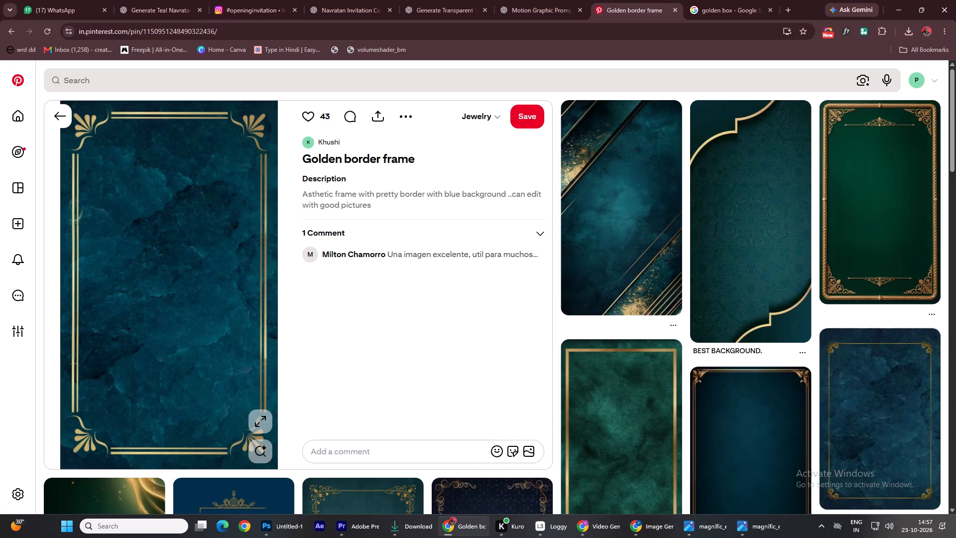
click(368, 528)
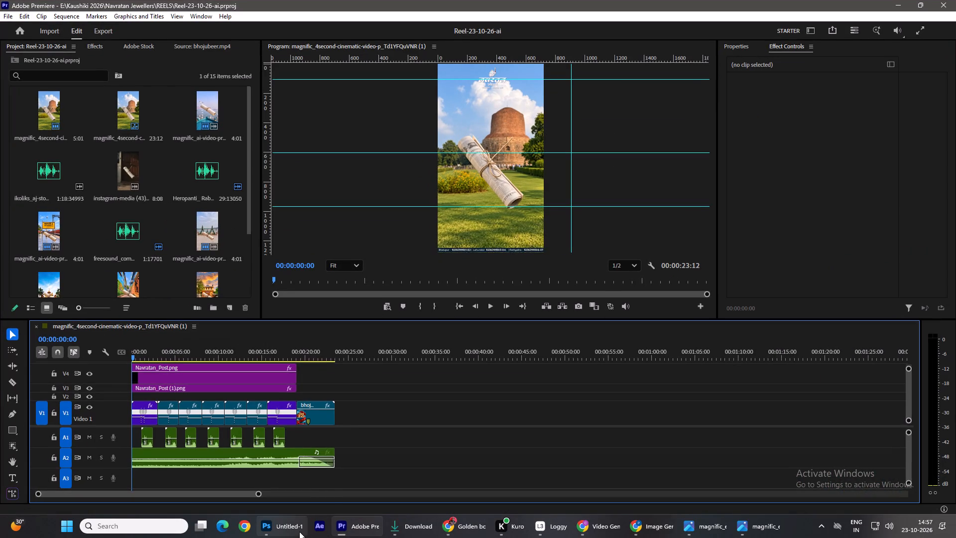
click(299, 532)
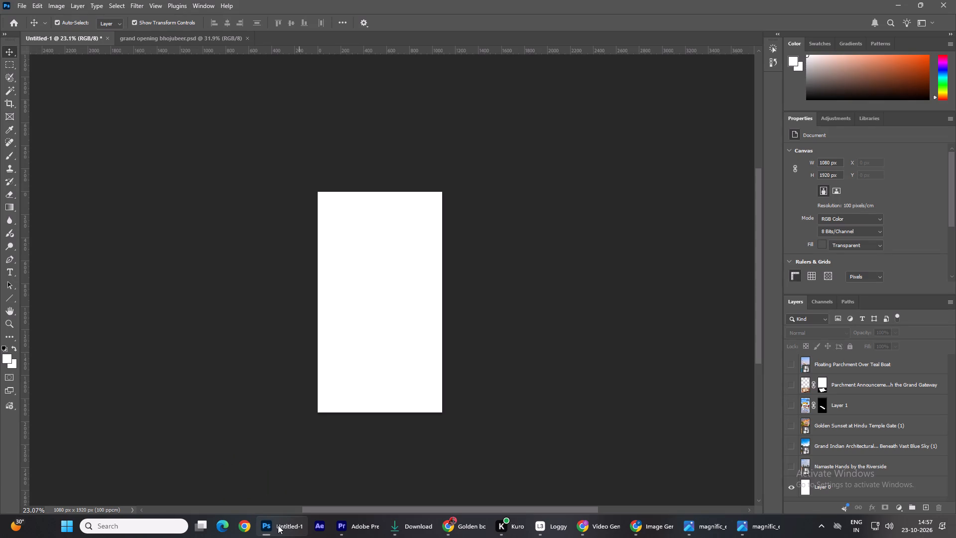
click(349, 535)
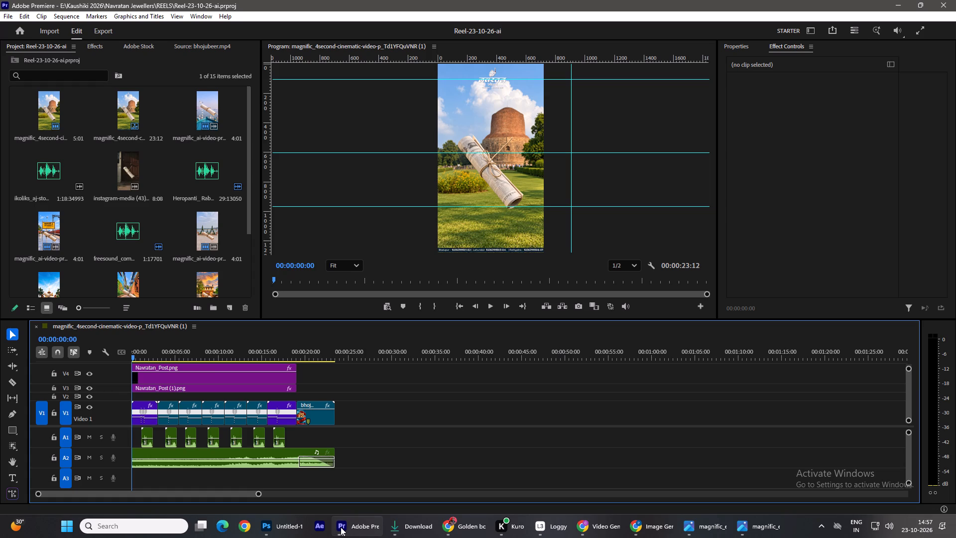
click(282, 524)
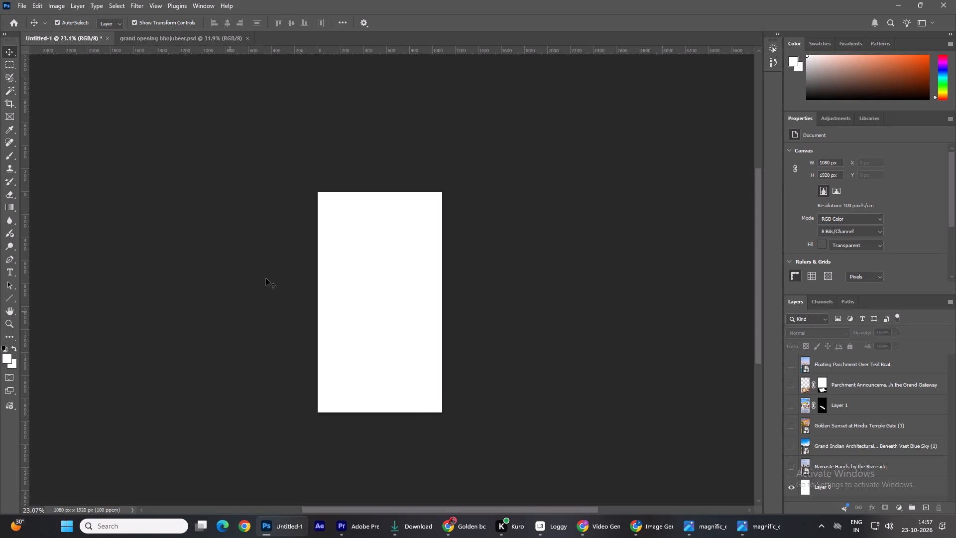
Review the blank Untitled-1 canvas and the finished grand opening bhojubeer.psd invitation design.
click(163, 45)
click(209, 294)
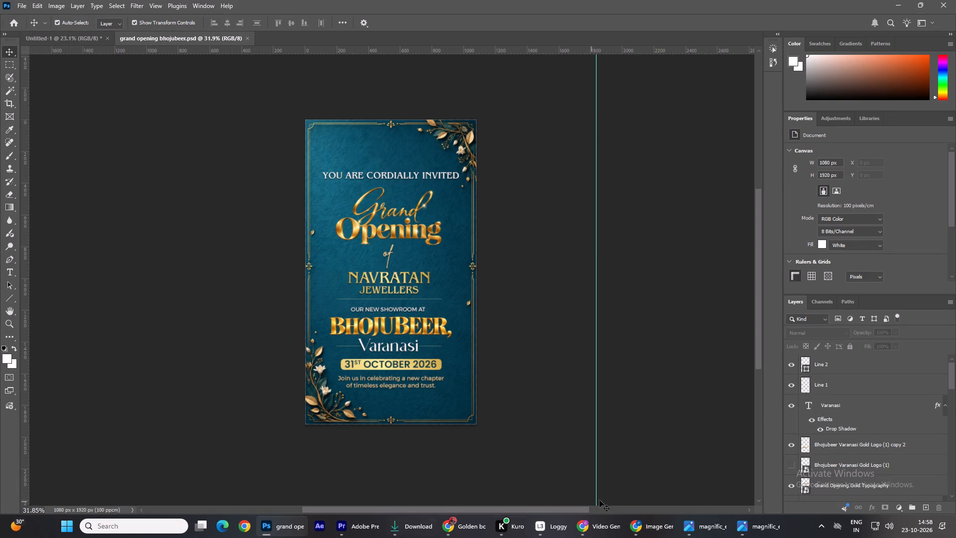
click(182, 332)
click(46, 43)
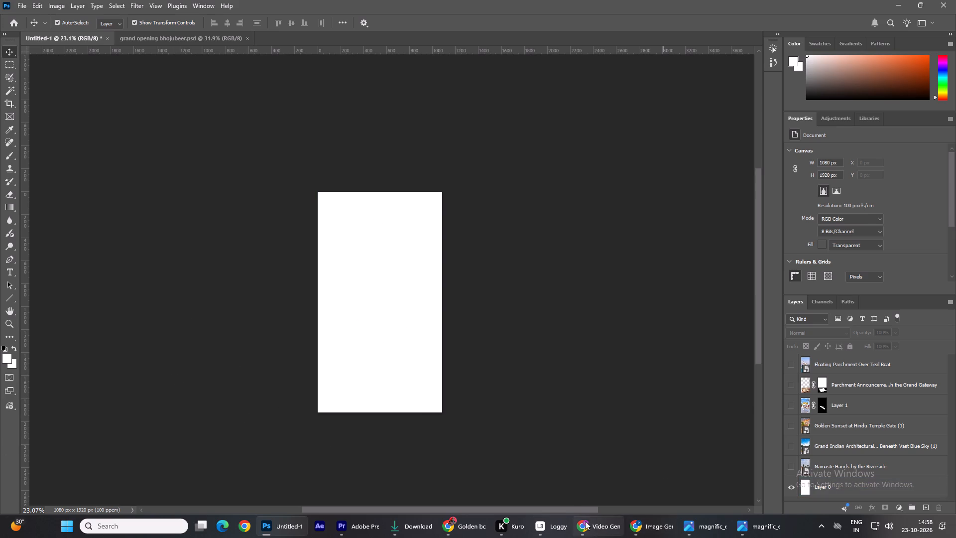
click(390, 277)
click(175, 37)
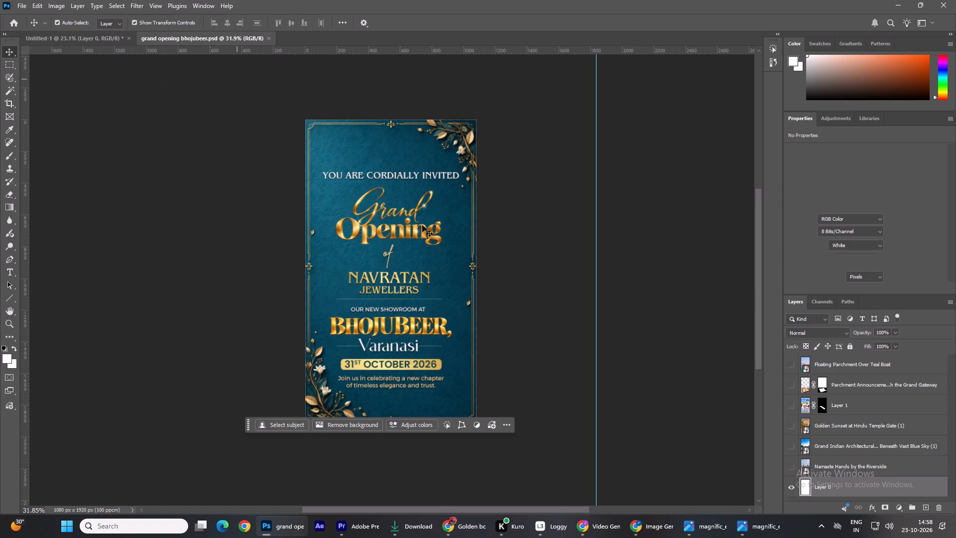
click(231, 313)
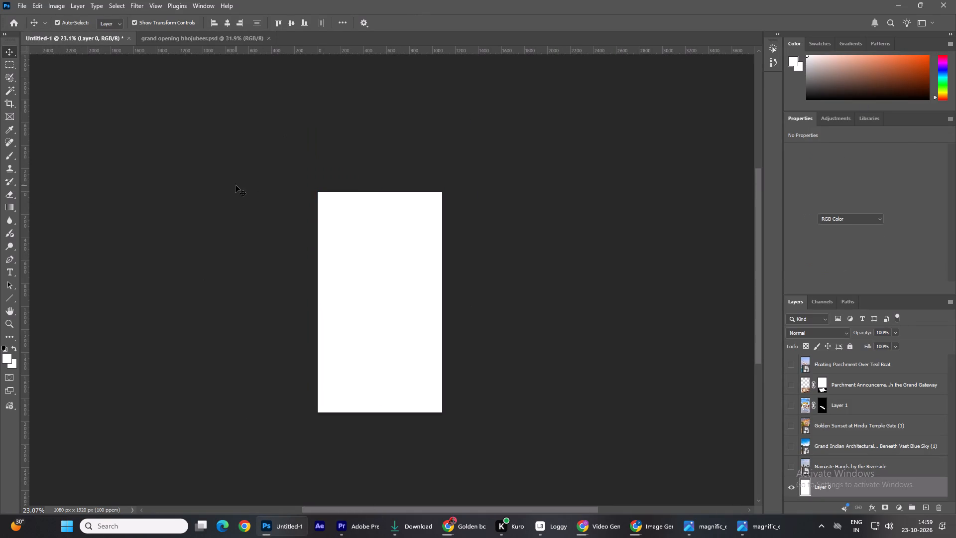
click(15, 3)
click(87, 197)
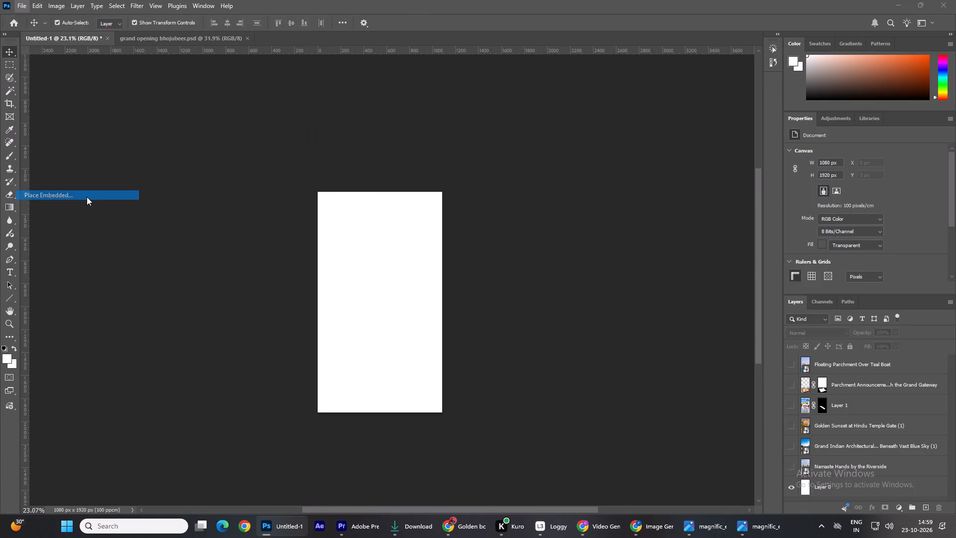
click(69, 155)
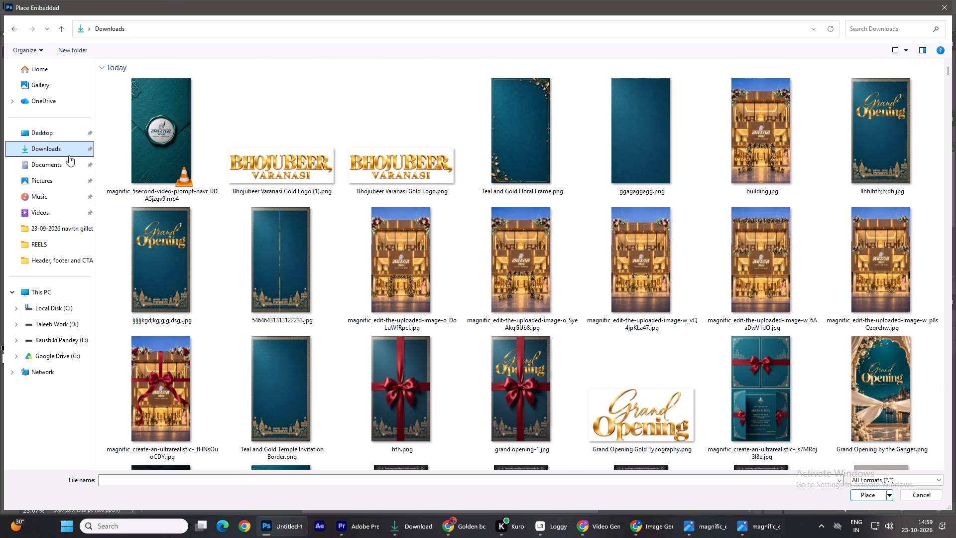
double_click(874, 158)
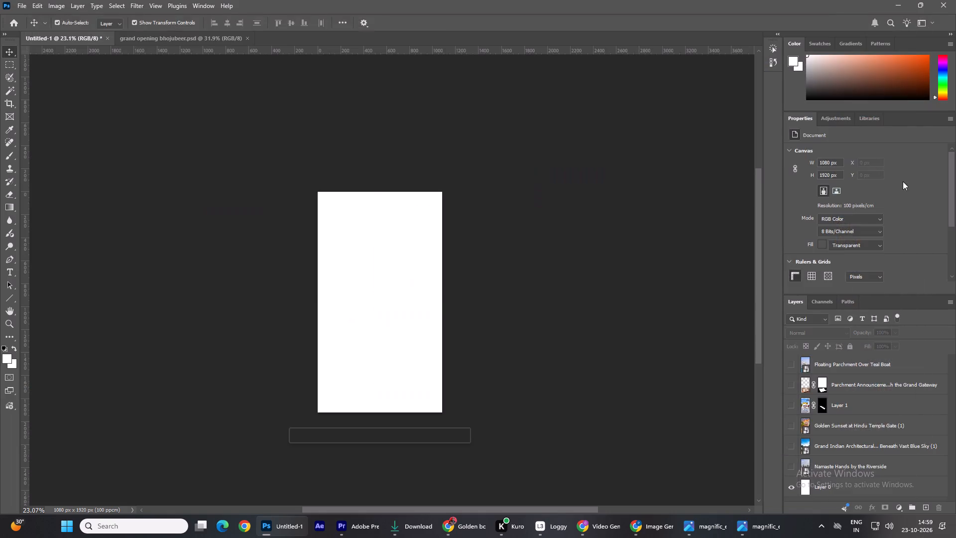
click(467, 433)
click(640, 375)
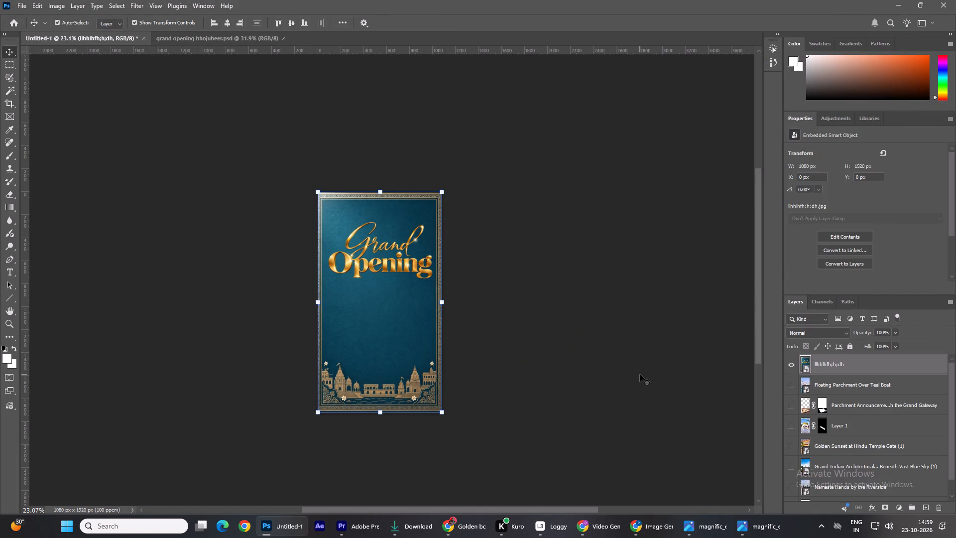
Rasterize the placed Grand Opening card layer.
alt+scroll(375, 268, up, 8)
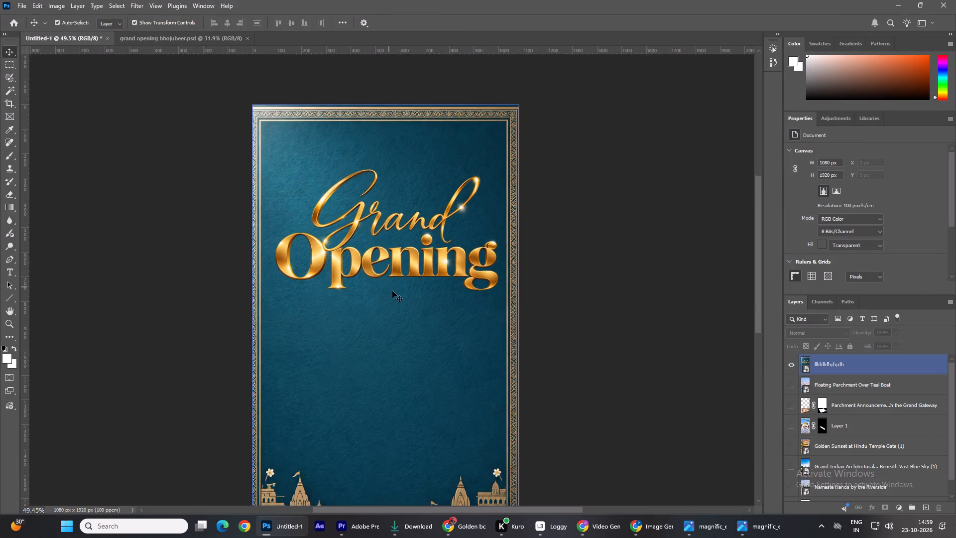
alt+scroll(392, 292, down, 4)
click(839, 364)
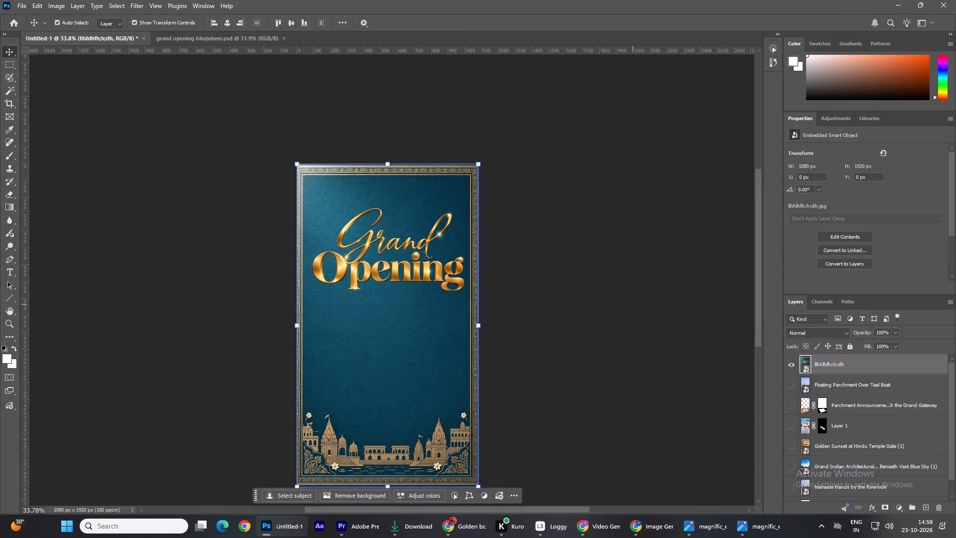
scroll(363, 249, down, 4)
click(600, 295)
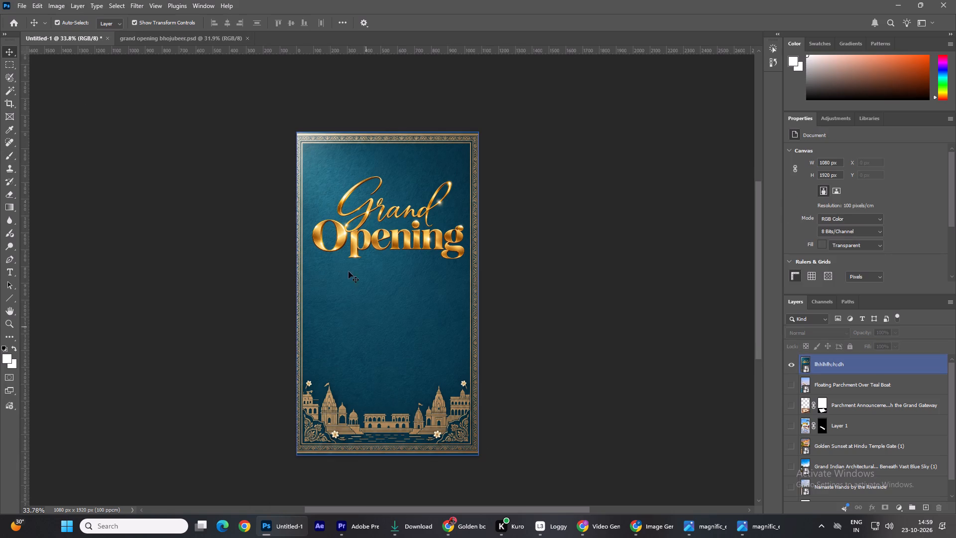
click(820, 366)
right_click(826, 366)
click(856, 330)
click(512, 254)
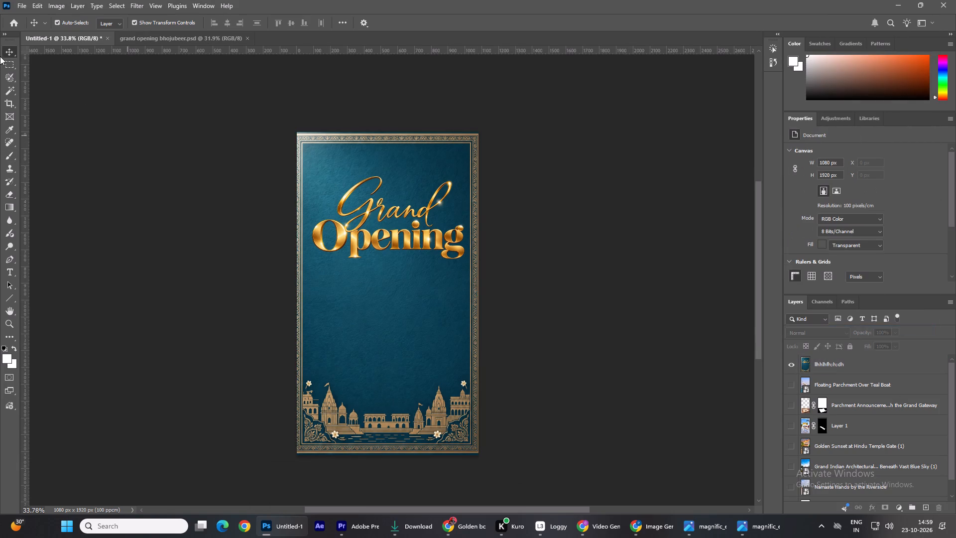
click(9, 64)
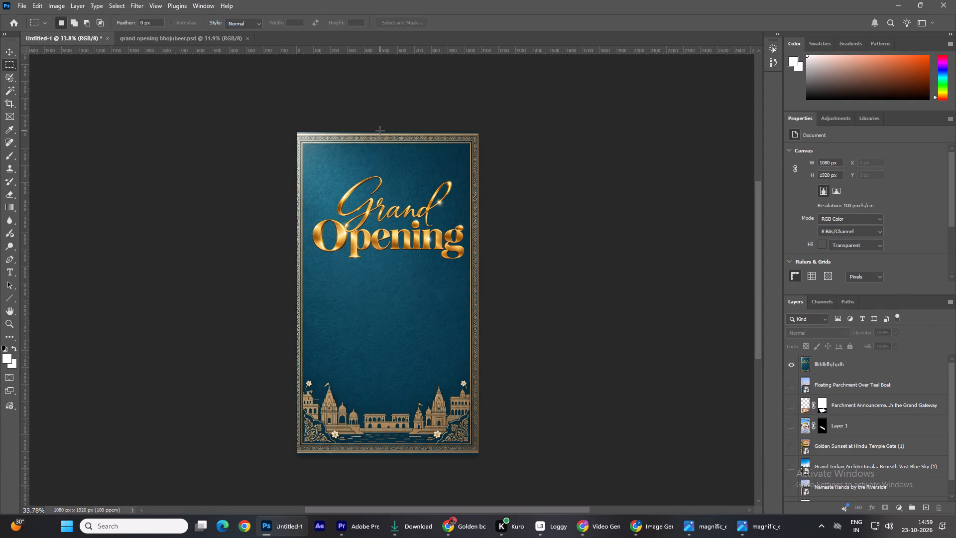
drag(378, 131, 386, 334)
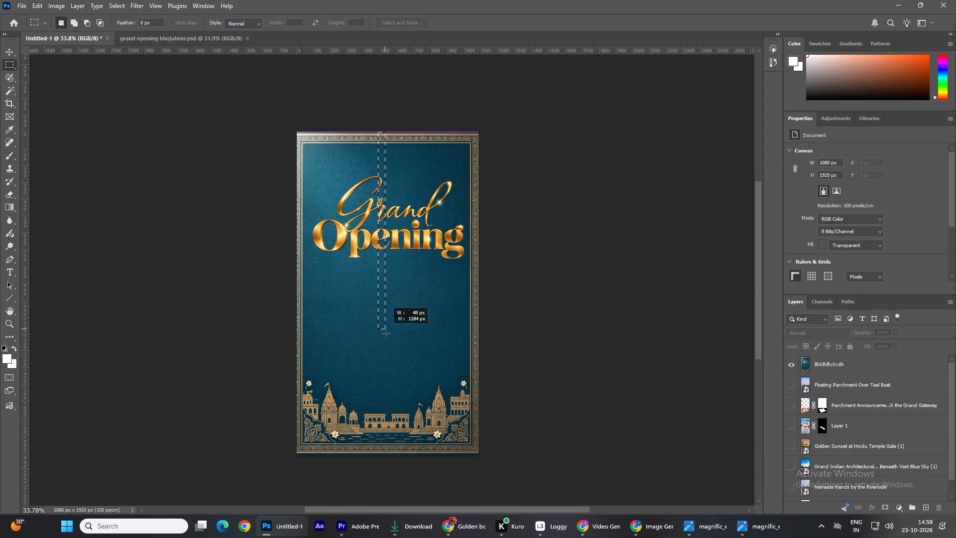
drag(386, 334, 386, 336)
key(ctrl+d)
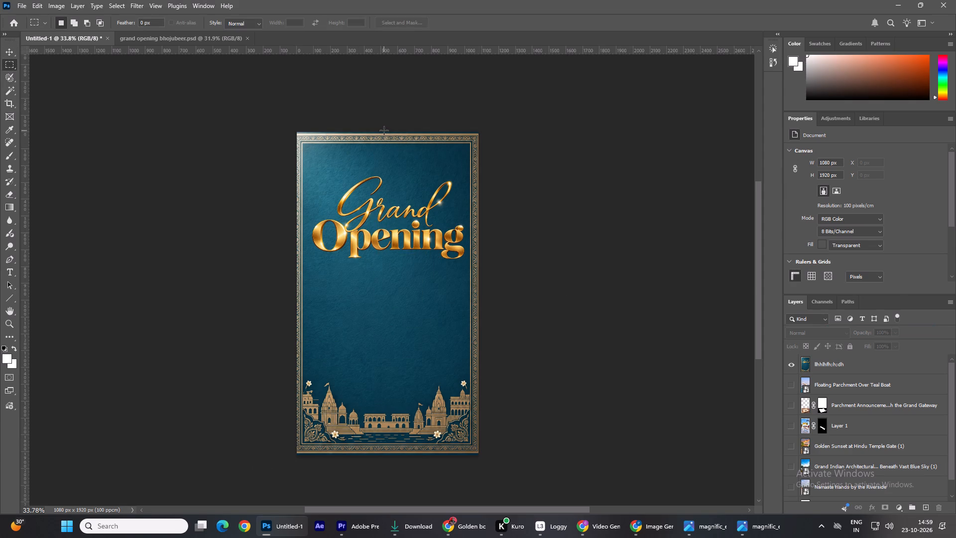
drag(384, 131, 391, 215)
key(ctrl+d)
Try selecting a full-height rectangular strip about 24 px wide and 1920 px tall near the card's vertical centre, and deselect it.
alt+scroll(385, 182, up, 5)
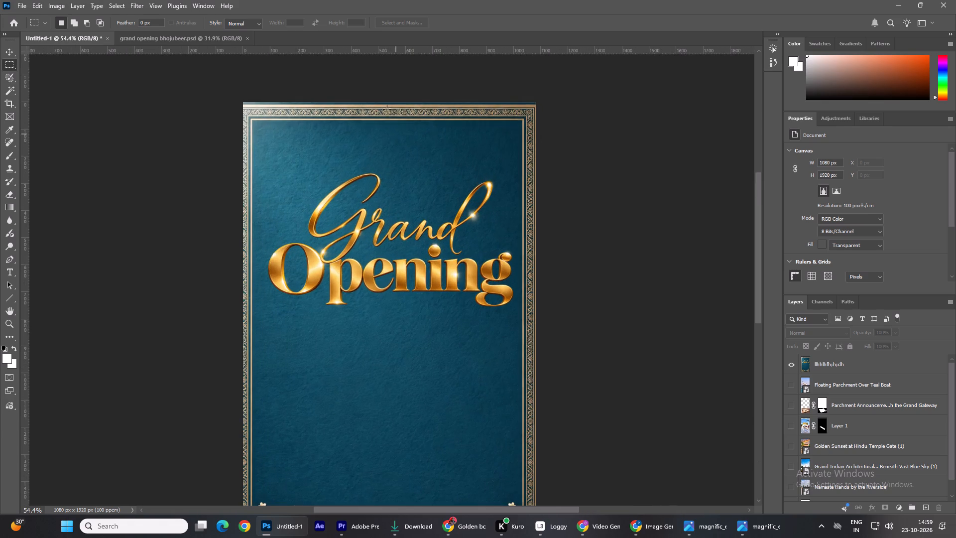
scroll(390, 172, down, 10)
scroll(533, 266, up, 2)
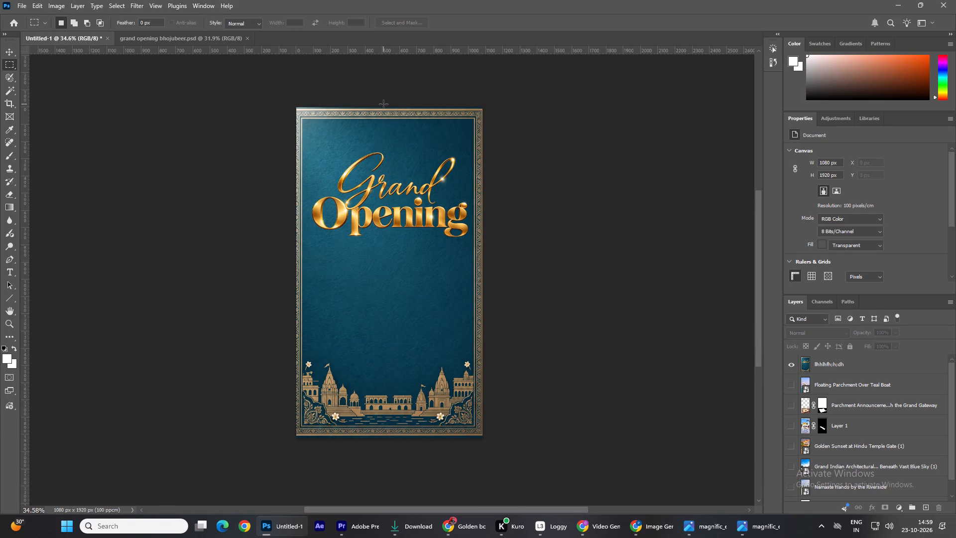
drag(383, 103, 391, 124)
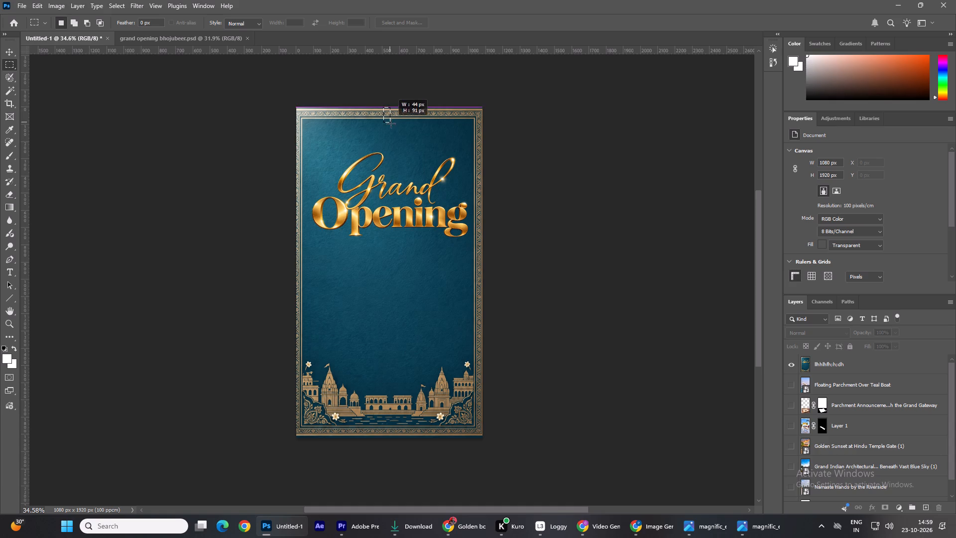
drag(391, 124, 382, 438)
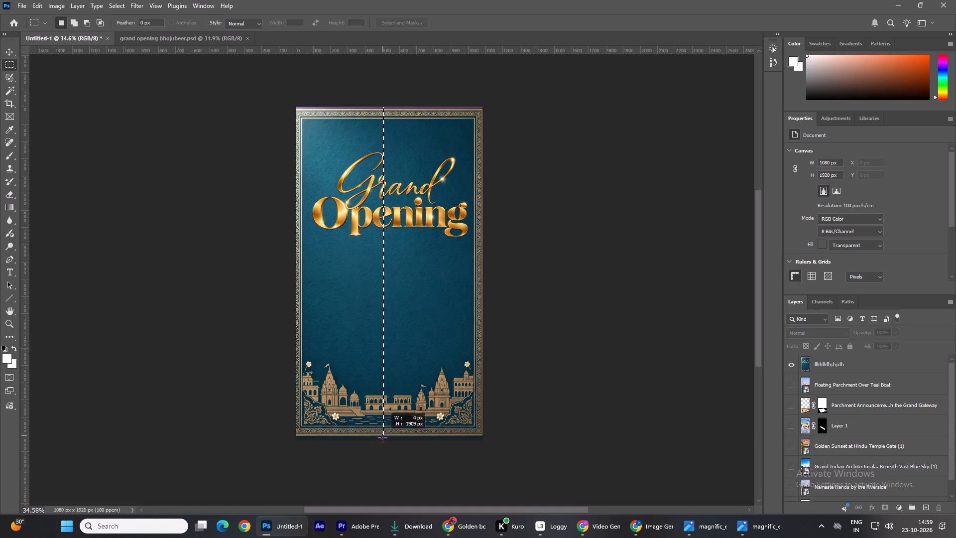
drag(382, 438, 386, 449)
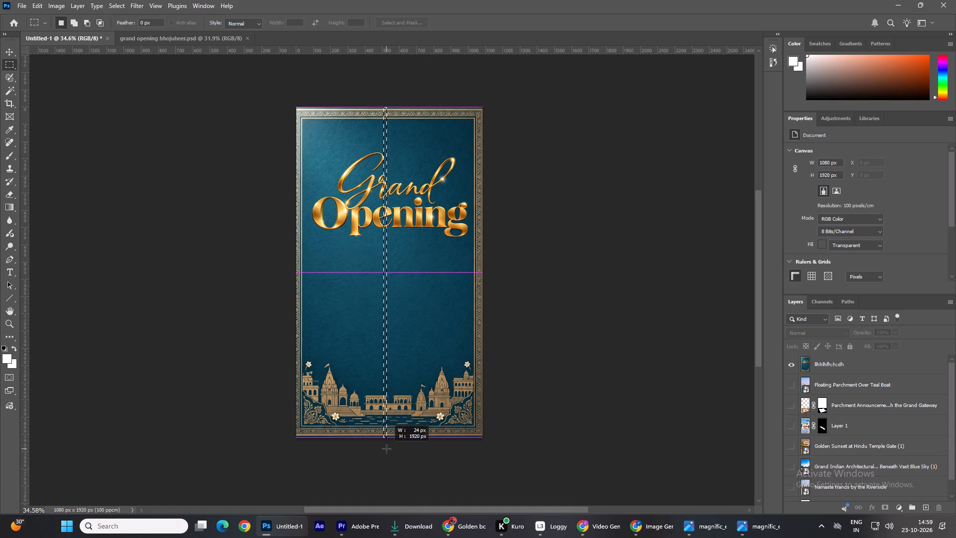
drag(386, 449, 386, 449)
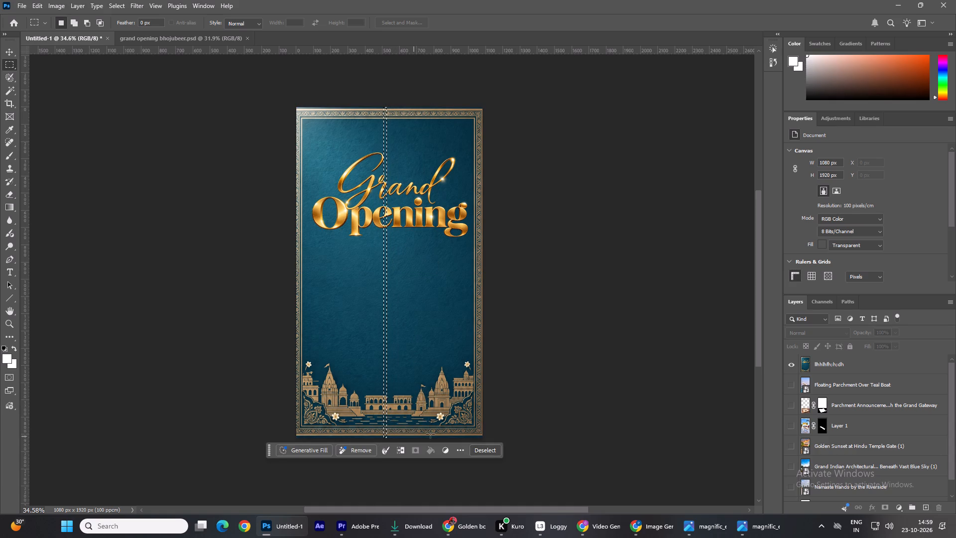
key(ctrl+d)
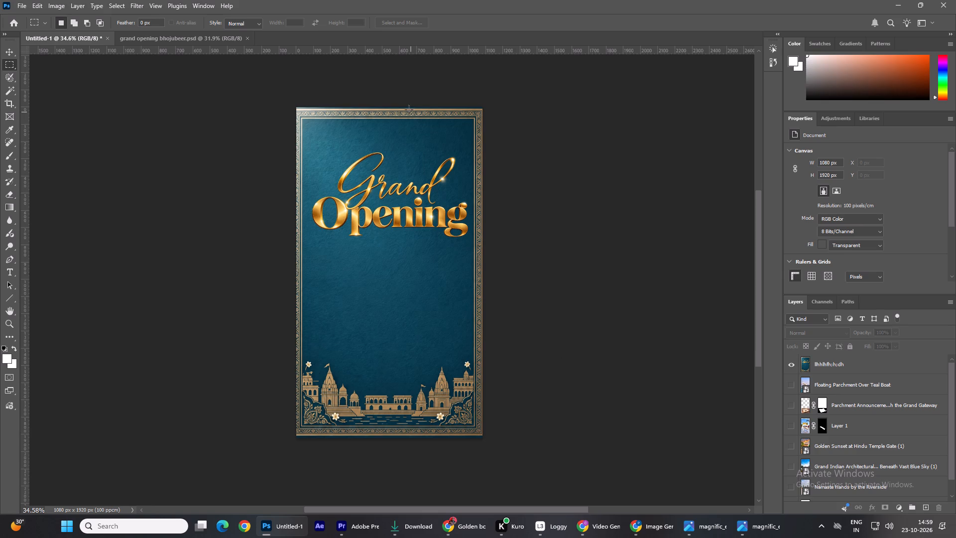
Select a narrow full-height strip down the vertical centre of the Grand Opening card layer, delete its pixels, and deselect.
drag(387, 106, 389, 134)
key(ctrl+d)
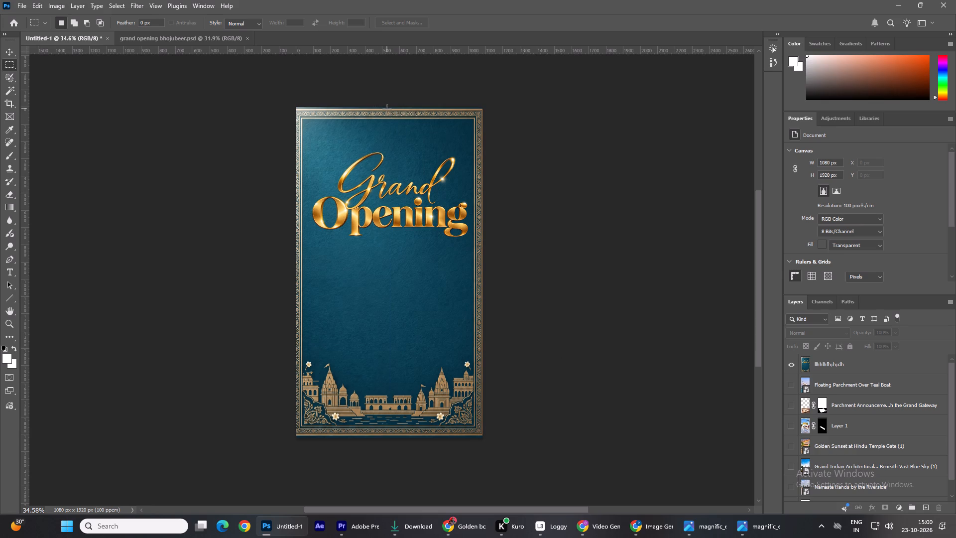
drag(389, 107, 390, 113)
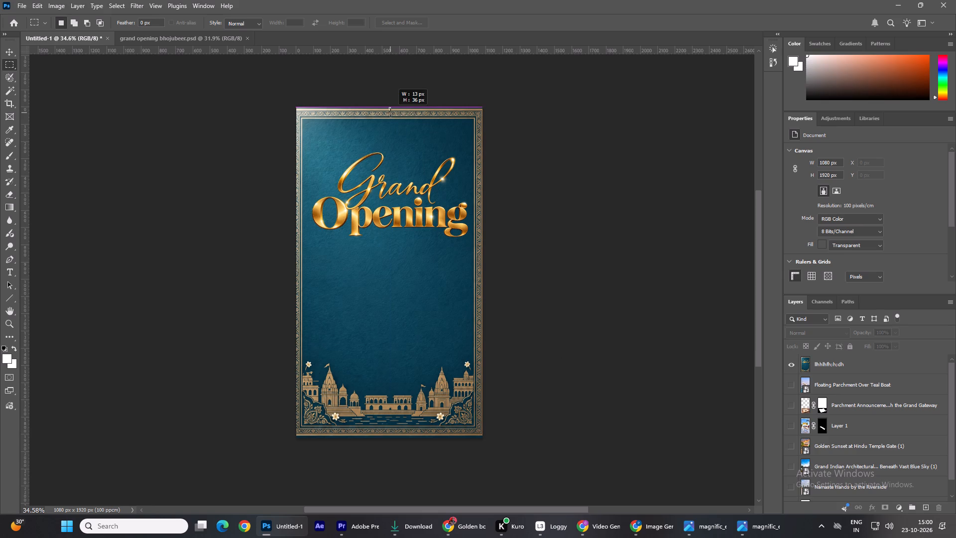
drag(390, 113, 388, 419)
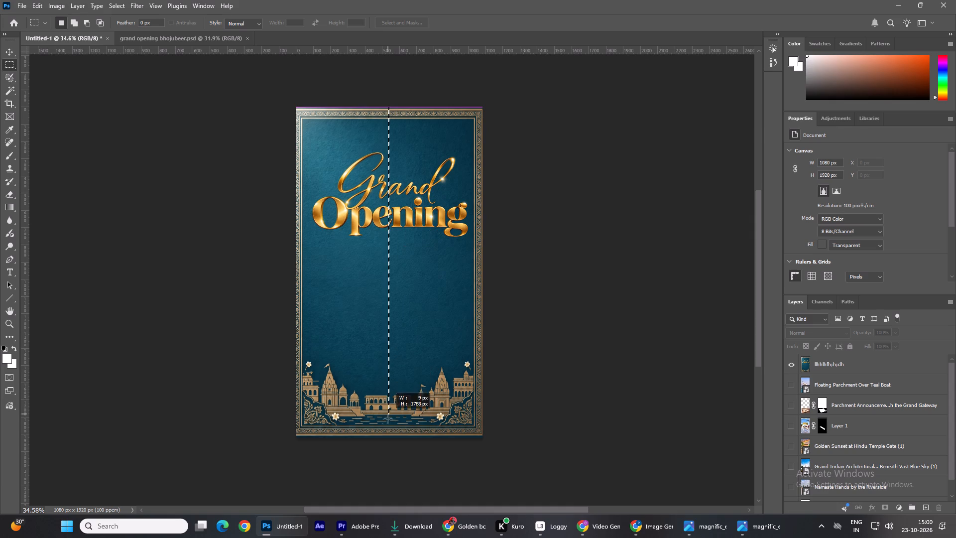
drag(388, 419, 390, 452)
key(Delete)
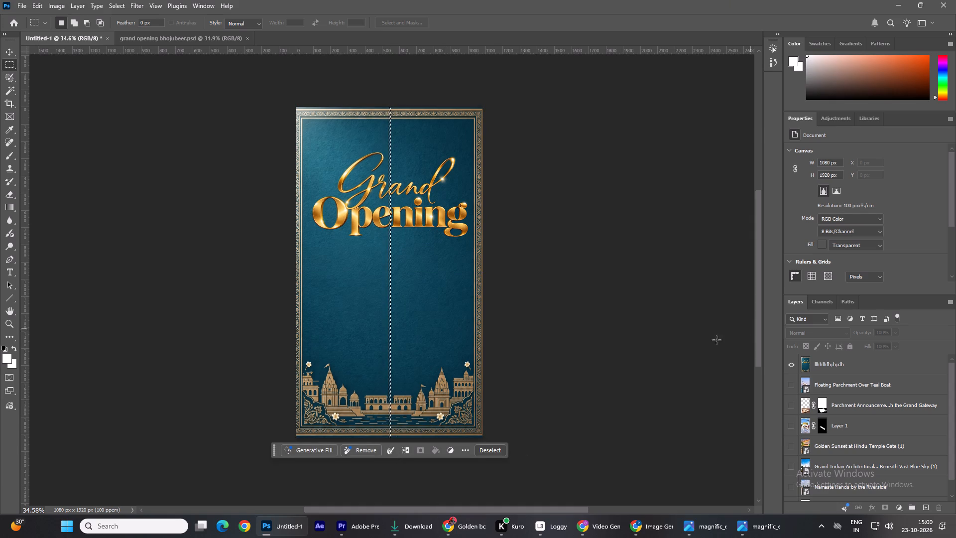
click(878, 367)
key(Delete)
click(612, 290)
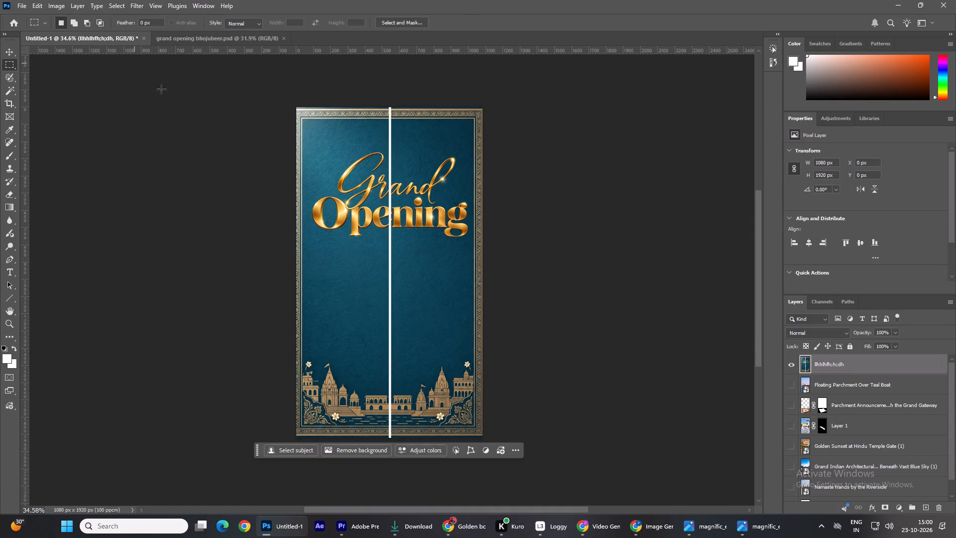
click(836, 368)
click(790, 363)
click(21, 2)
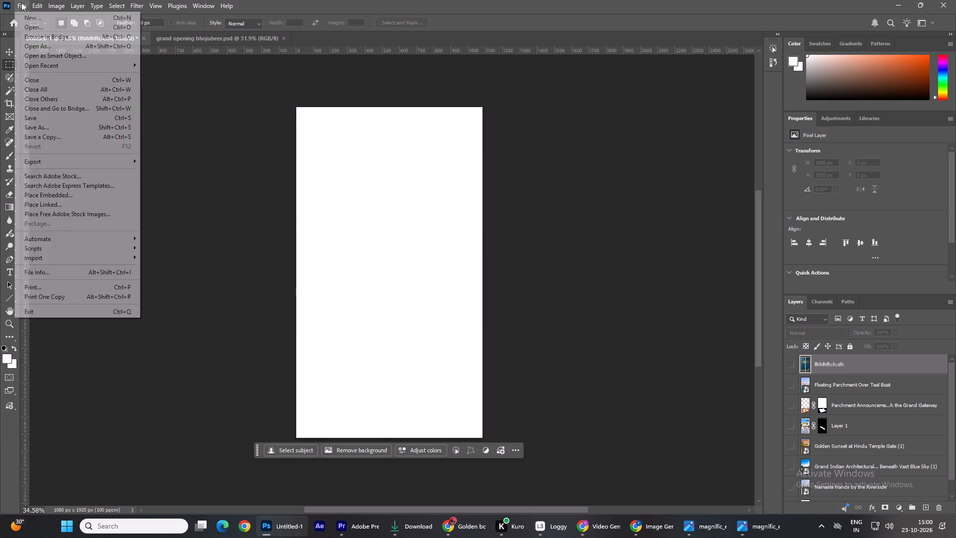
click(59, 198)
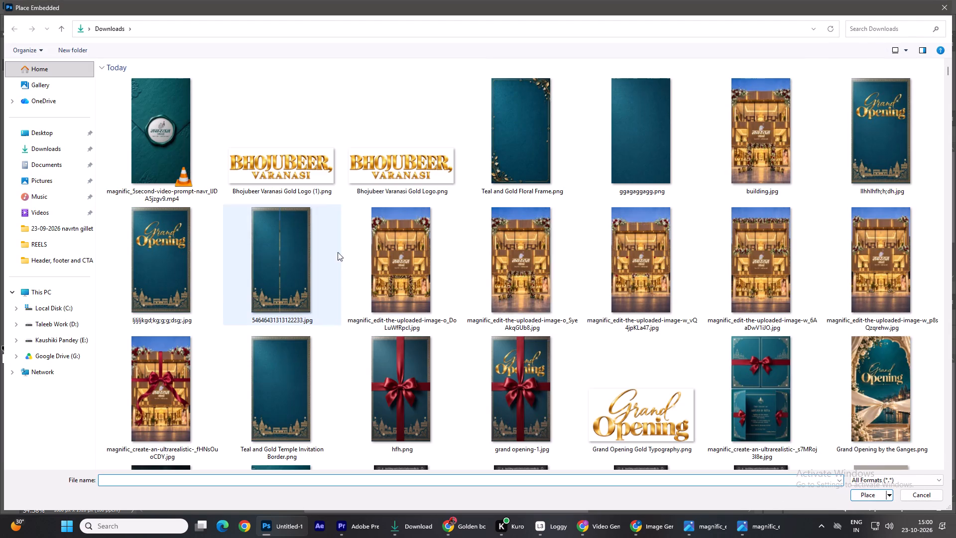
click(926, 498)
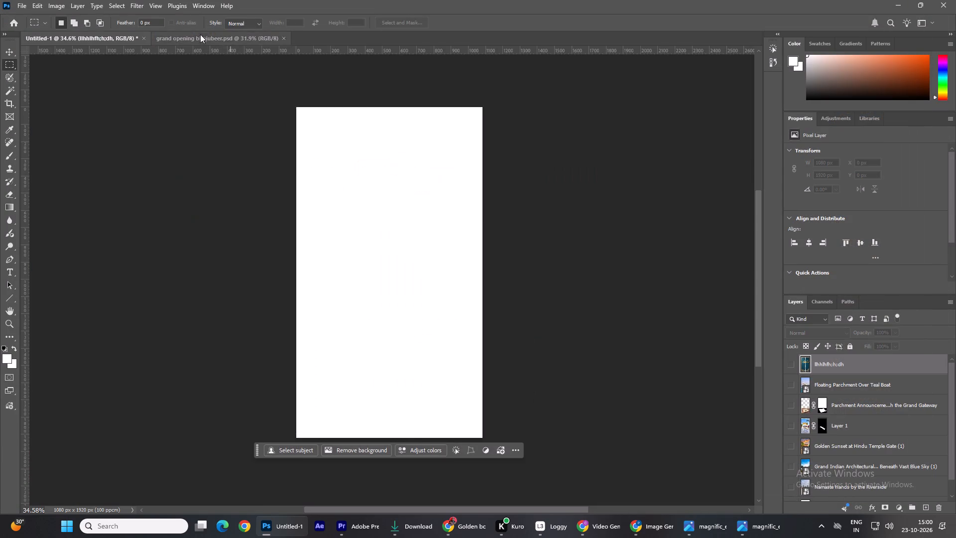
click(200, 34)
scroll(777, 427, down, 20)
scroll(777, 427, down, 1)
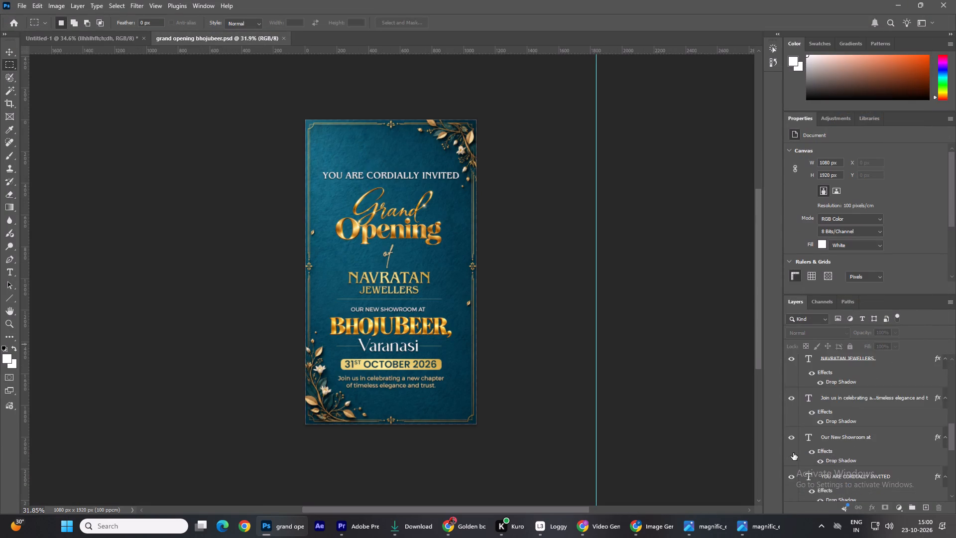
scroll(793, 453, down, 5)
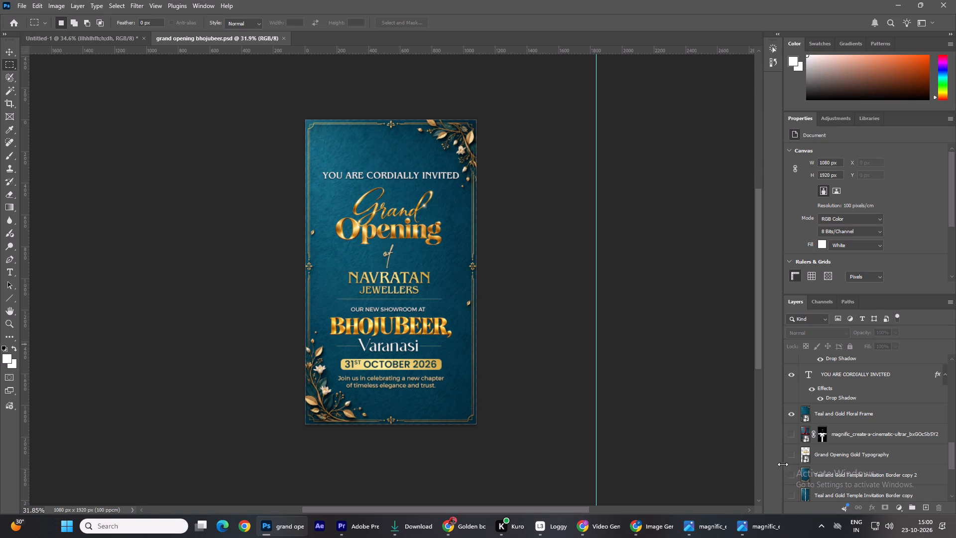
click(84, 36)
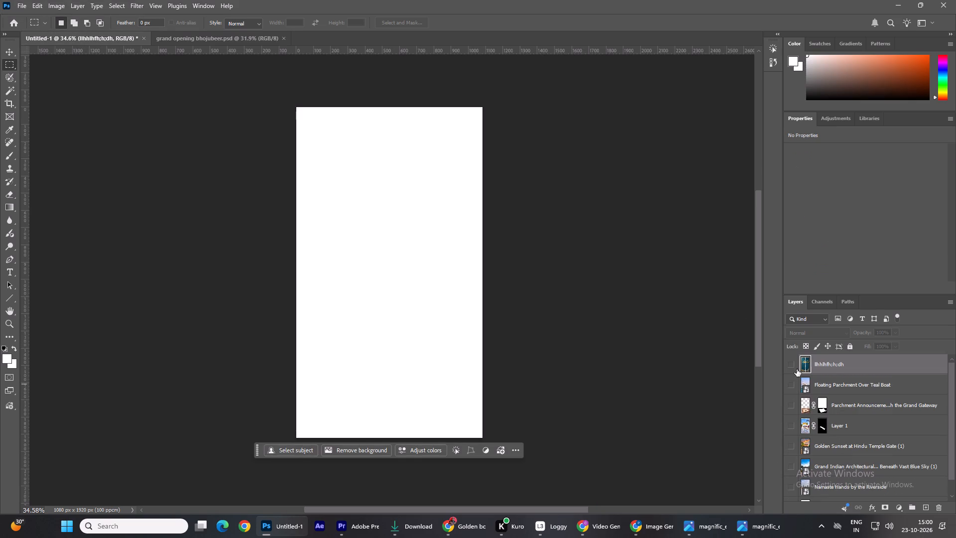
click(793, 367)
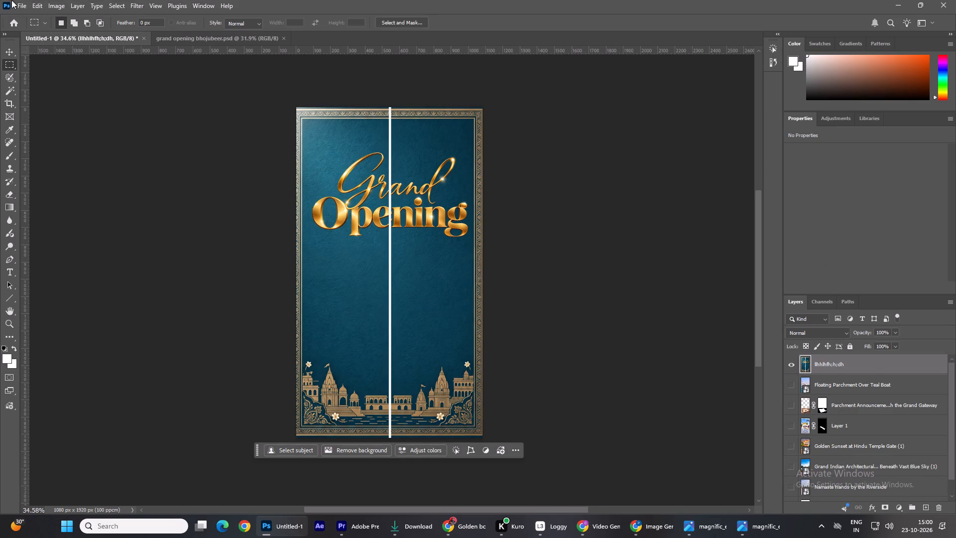
Place Grand Opening Gold Typography.png from Downloads as an embedded image and move it over the card's existing Grand Opening lettering.
click(20, 0)
click(59, 197)
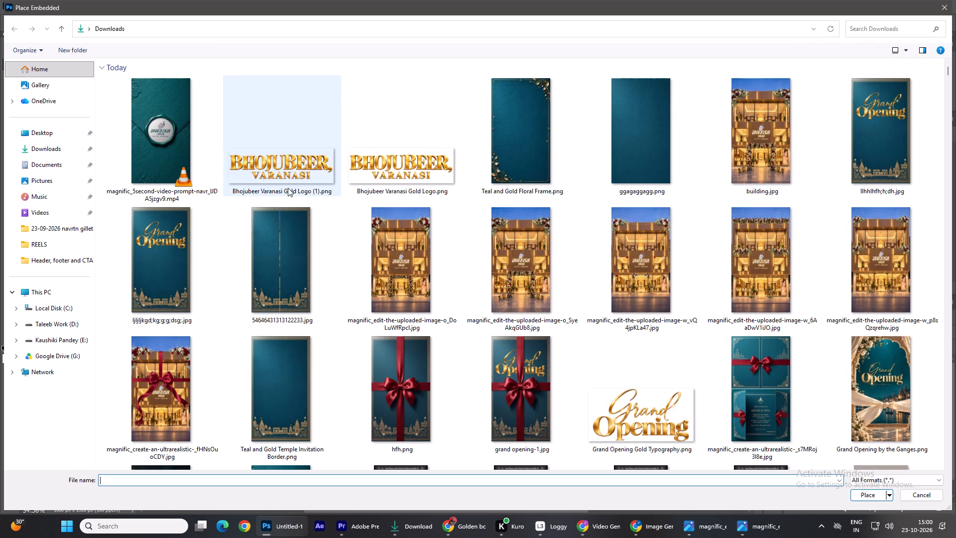
scroll(379, 326, down, 1)
double_click(642, 159)
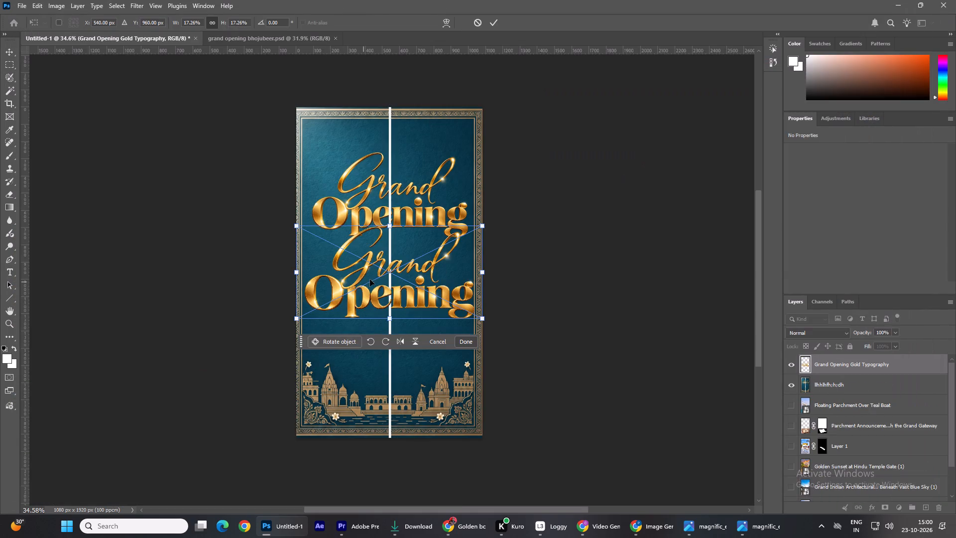
drag(388, 285, 391, 209)
key(Right)
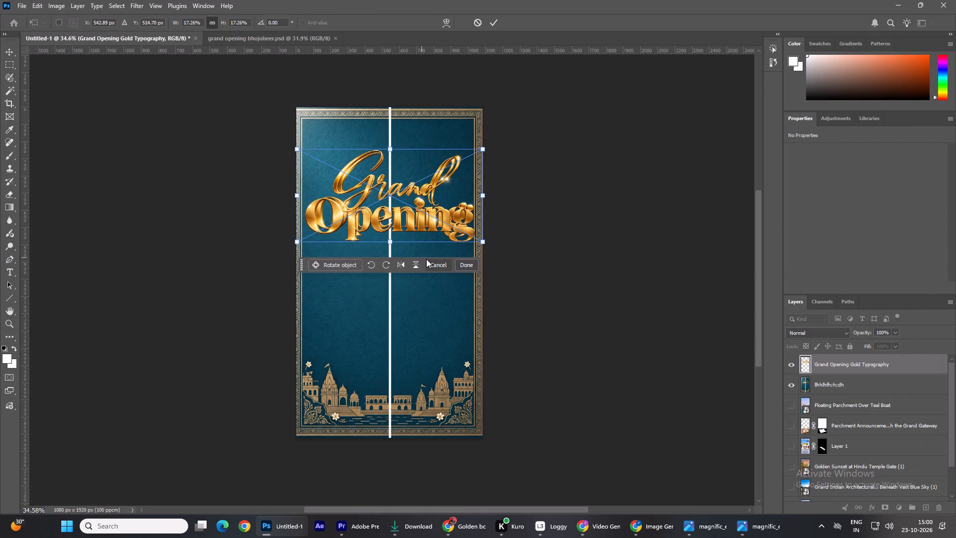
key(Right)
key(Up)
key(Up)
key(Up)
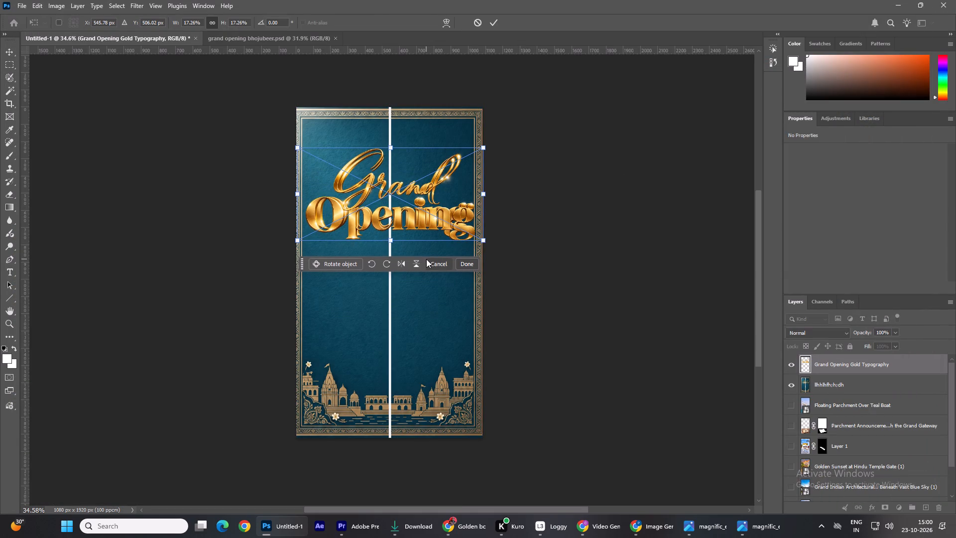
key(Up)
key(Up)
key(Up)
key(Up)
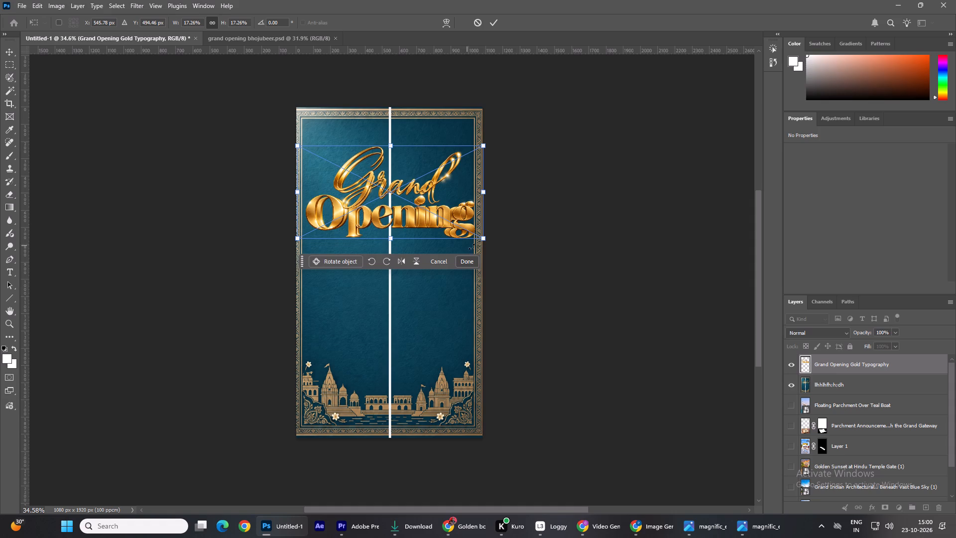
Scale the gold typography to about 16.11%, align it with the card's lettering at about X 548 px, Y 503 px, and commit the placement.
drag(485, 241, 478, 240)
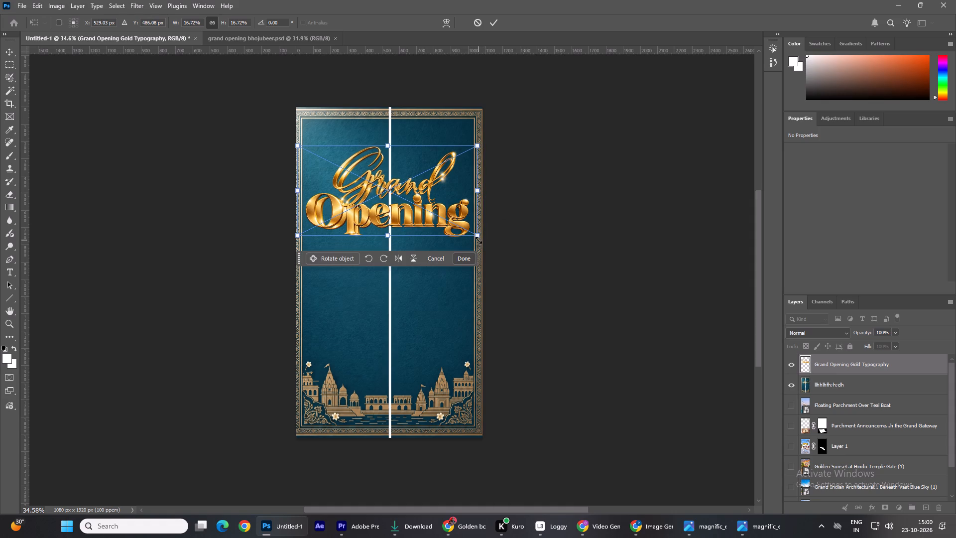
key(Down)
key(Down)
key(Down)
key(Down)
key(Down)
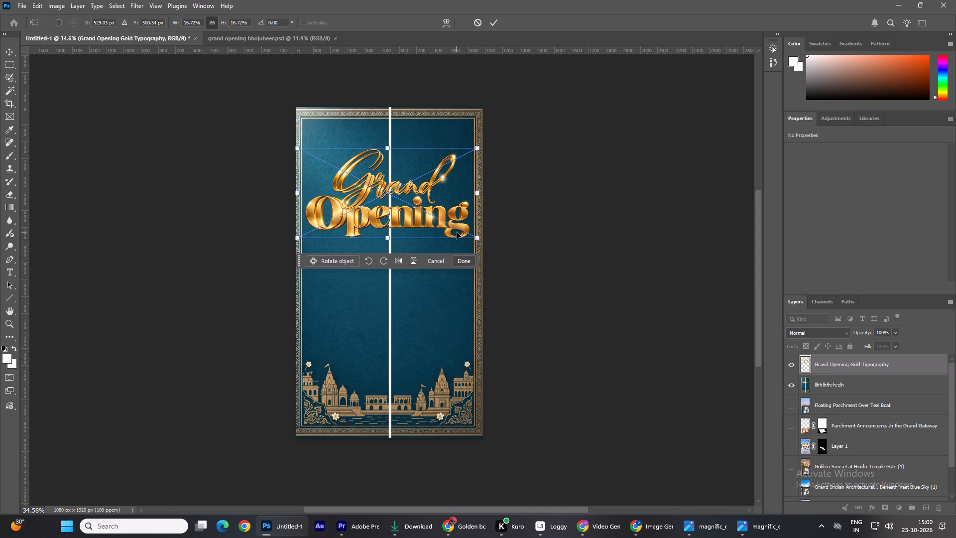
key(Down)
key(Down)
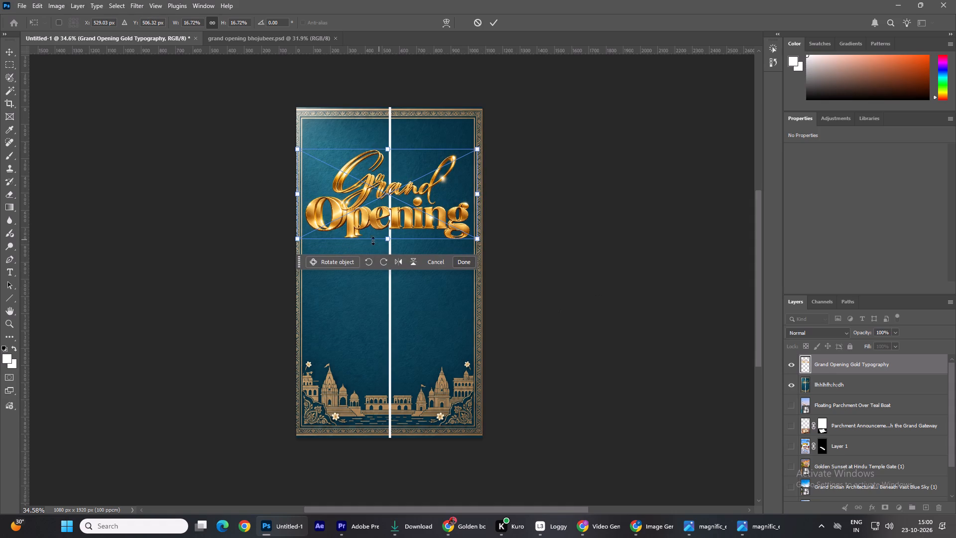
drag(295, 241, 302, 240)
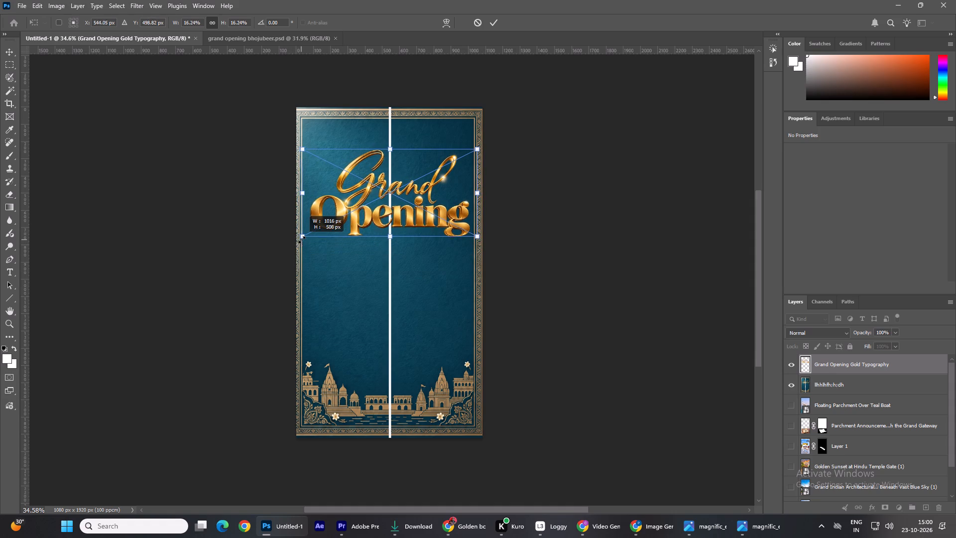
drag(302, 240, 303, 240)
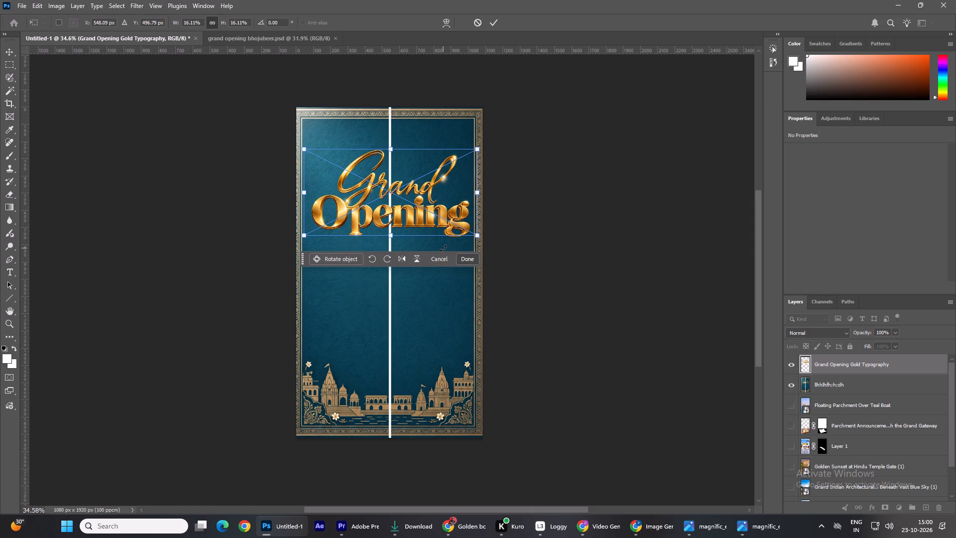
key(Down)
key(Down)
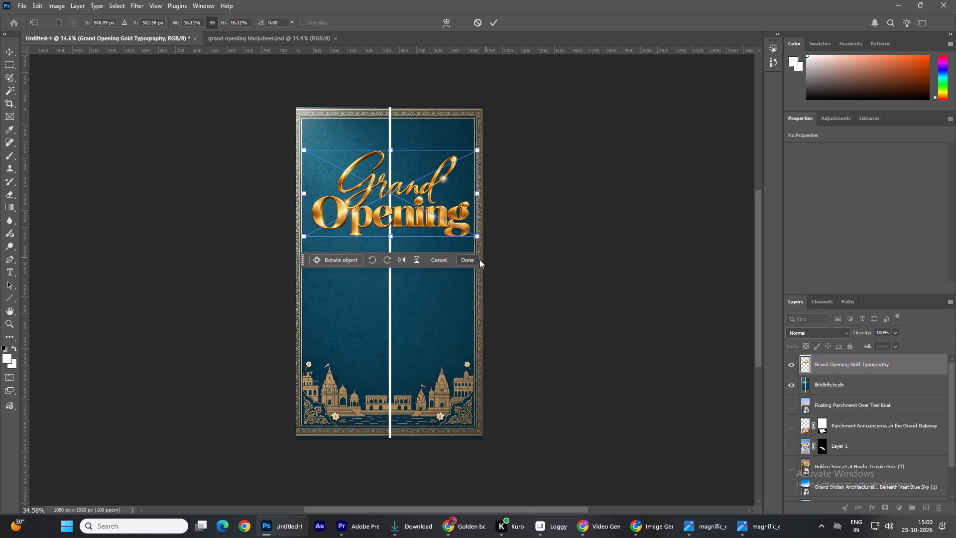
click(473, 259)
click(592, 232)
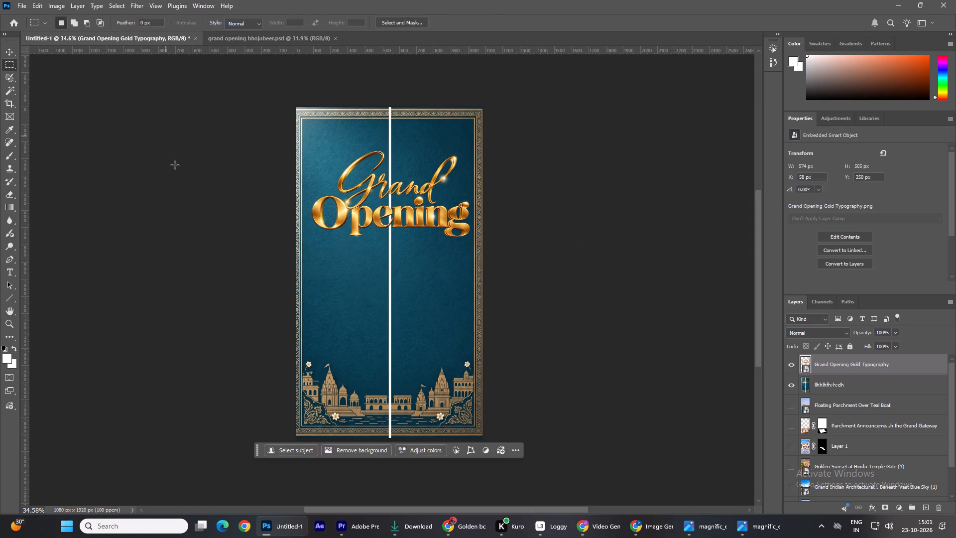
Inspect how the gold typography sits over the card's centre gap, hiding the card layer and showing it again.
click(10, 53)
click(627, 245)
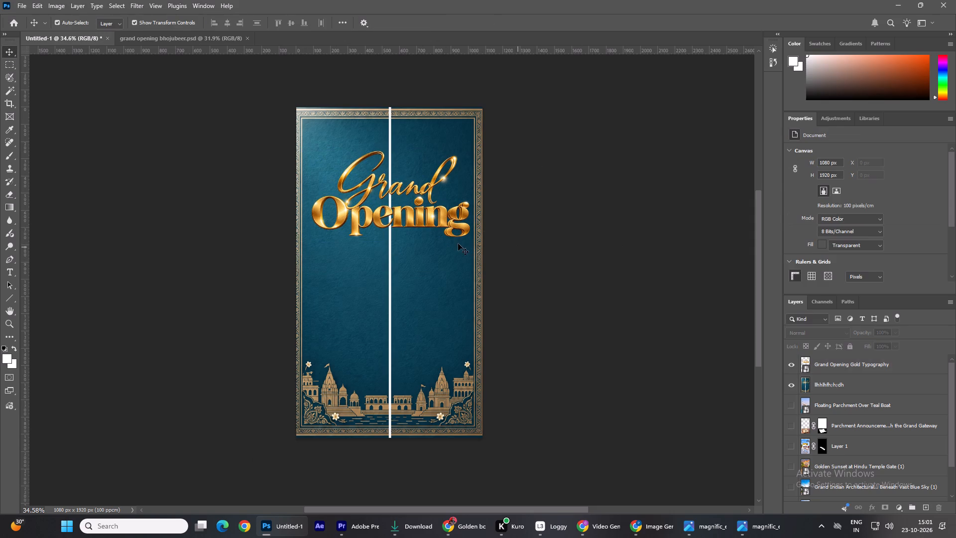
scroll(395, 218, up, 9)
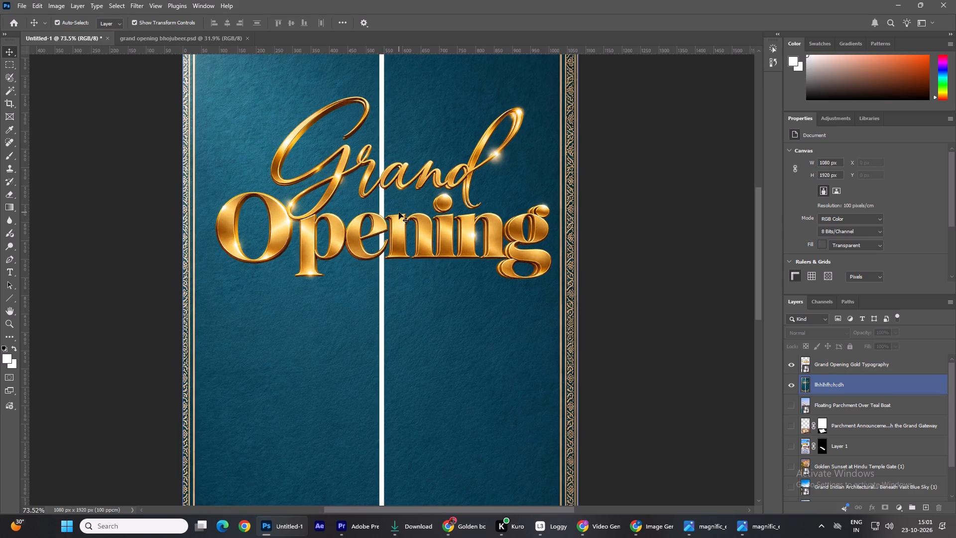
alt+scroll(695, 297, down, 8)
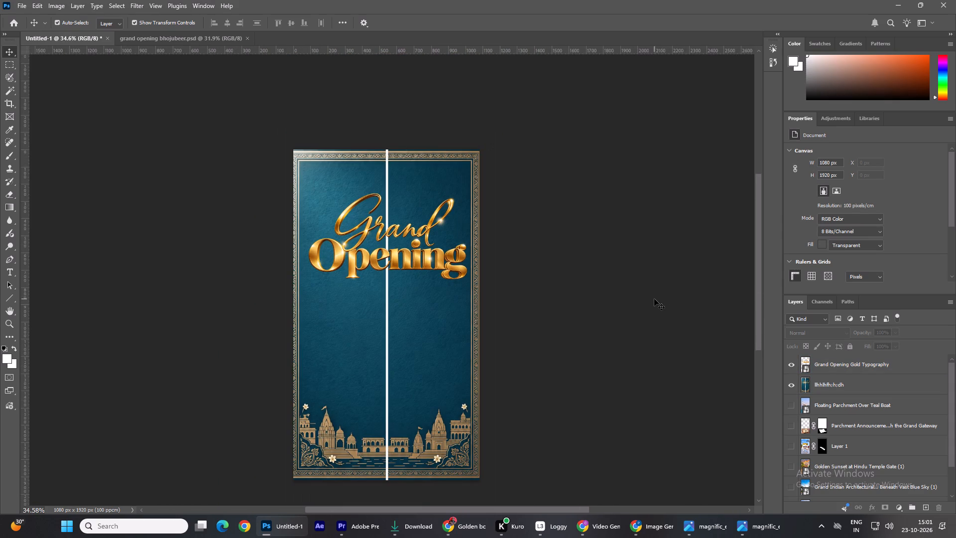
scroll(654, 299, down, 5)
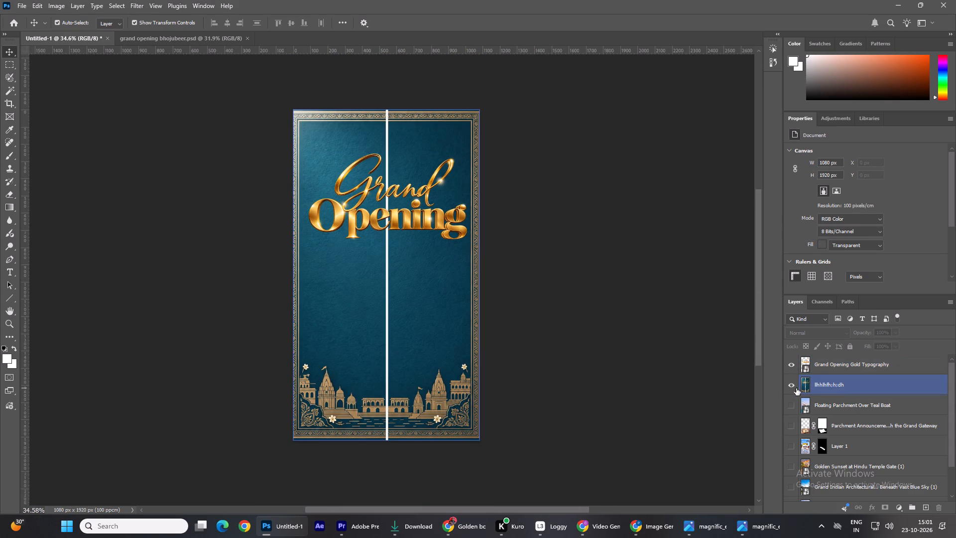
click(790, 387)
click(822, 386)
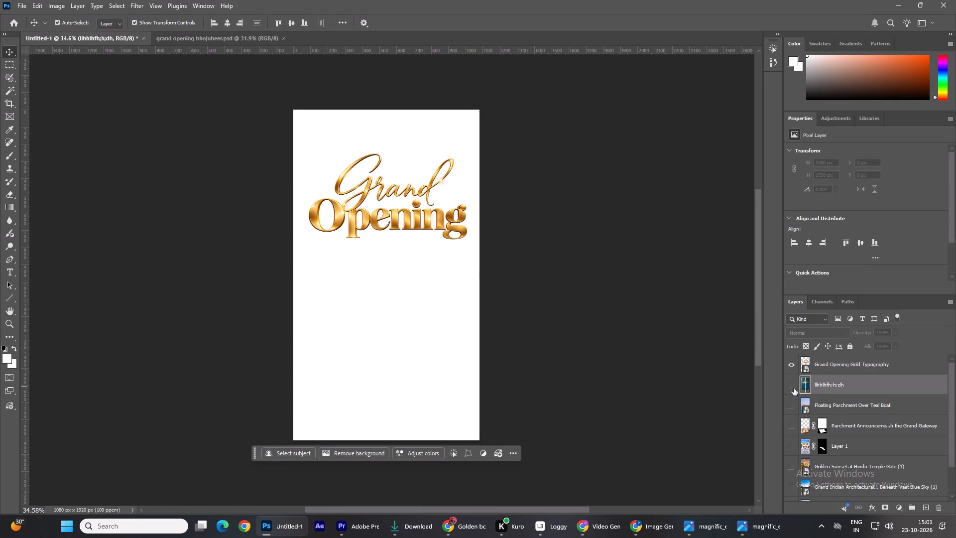
click(793, 388)
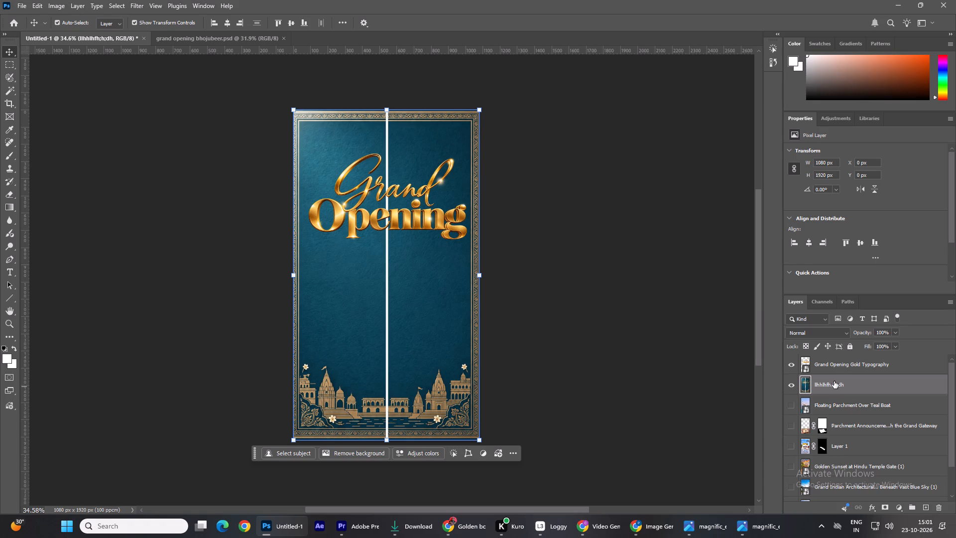
click(620, 303)
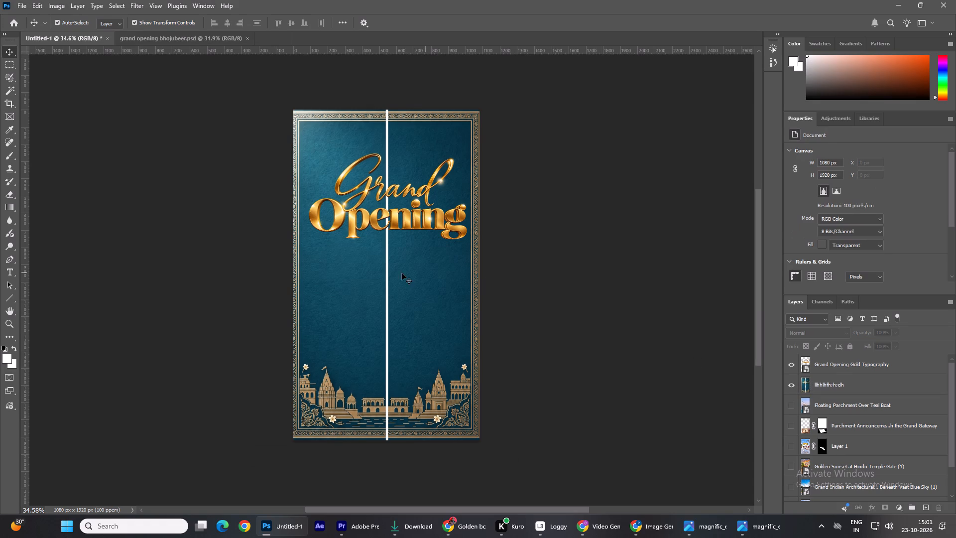
alt+scroll(377, 279, up, 13)
alt+scroll(340, 242, down, 11)
Create a new empty layer and move it directly beneath the Grand Opening card layer.
click(851, 392)
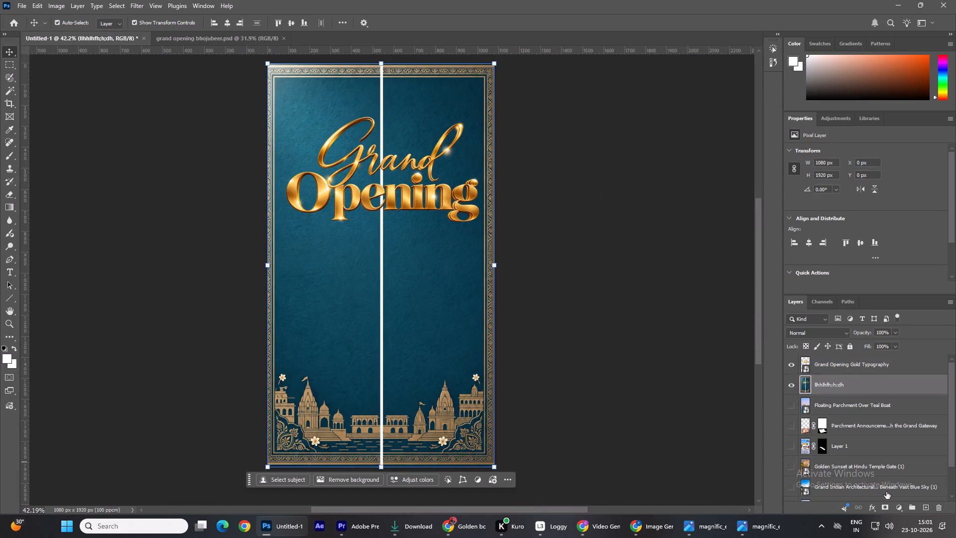
click(929, 507)
drag(834, 383, 835, 417)
Place magnific_edit-the-uploaded-image-o_SyeAkqGUb8.jpg from Downloads as an embedded image directly beneath the Grand Opening card layer and commit the placement.
click(18, 5)
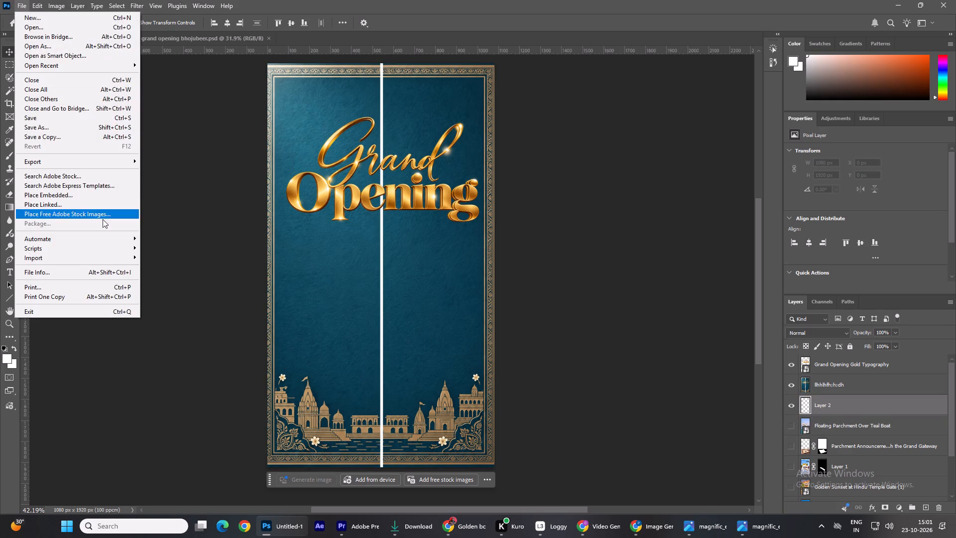
click(78, 192)
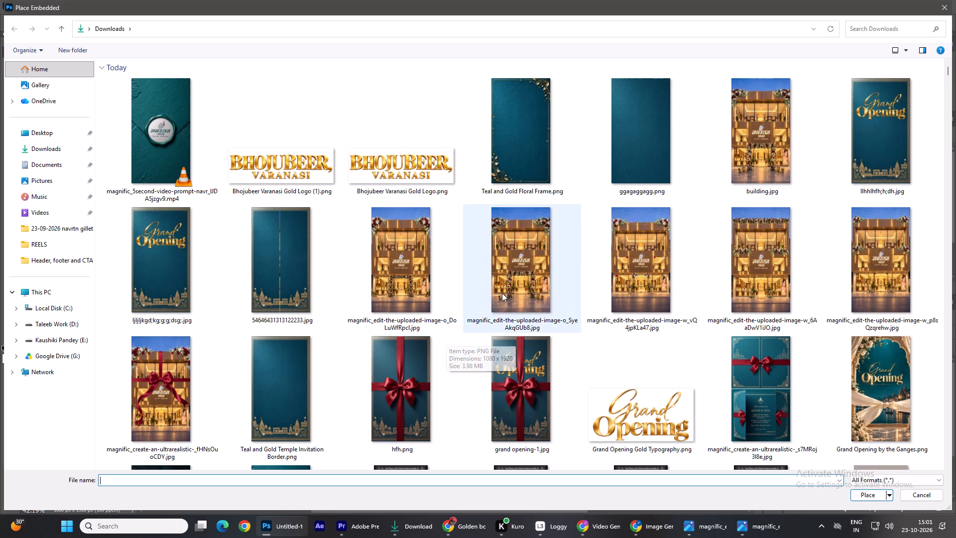
double_click(521, 274)
click(573, 336)
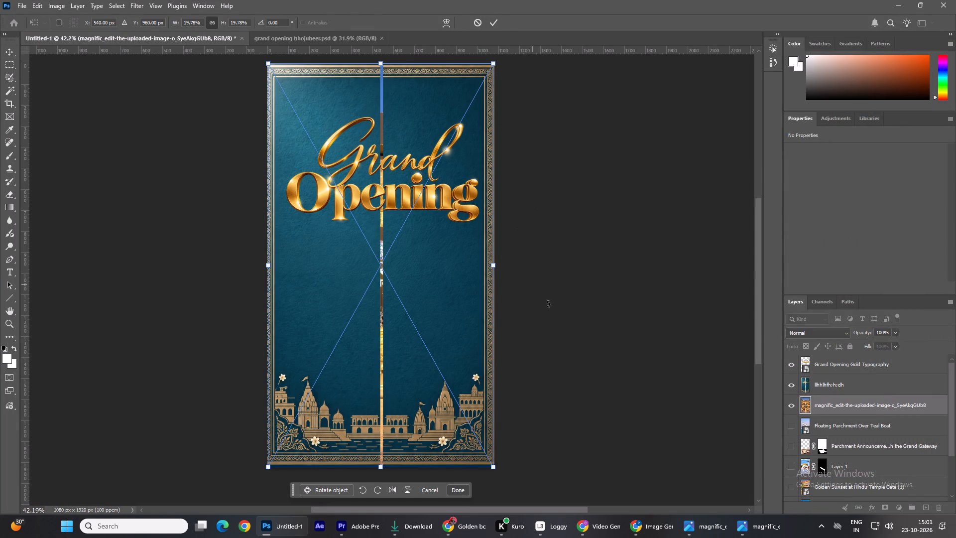
key(Up)
click(467, 491)
click(619, 435)
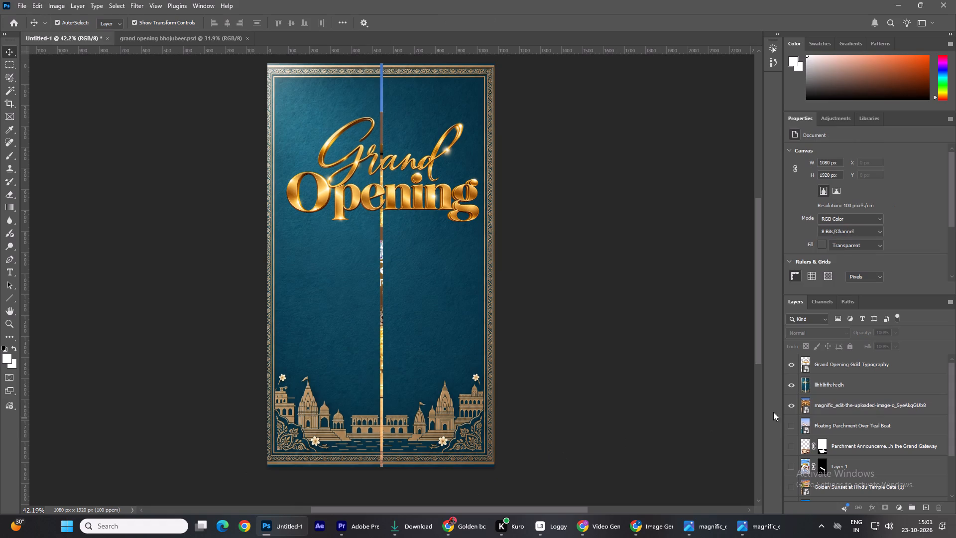
With the card layer hidden, scale the storefront image to about 19.99% to cover the canvas edges, commit it, and show the card again.
click(791, 385)
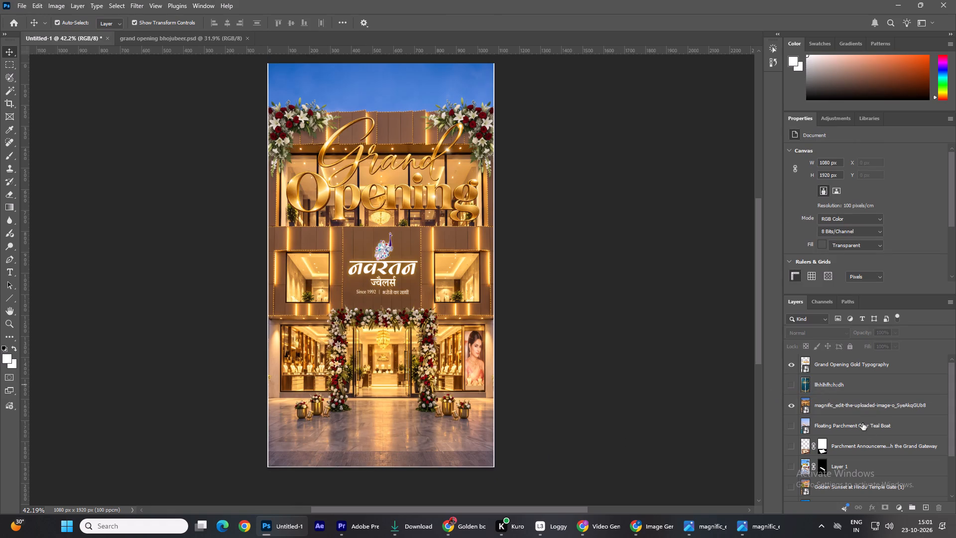
click(862, 411)
click(266, 467)
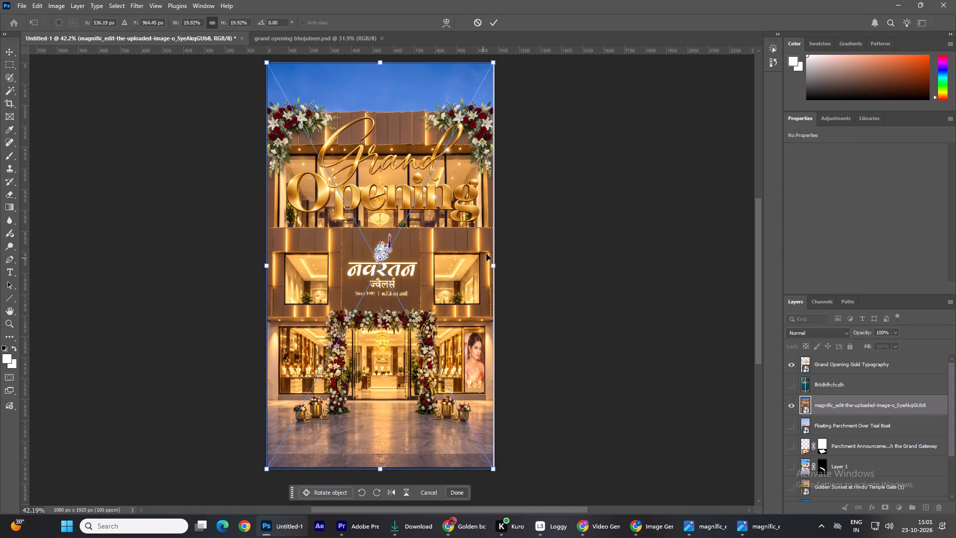
click(495, 266)
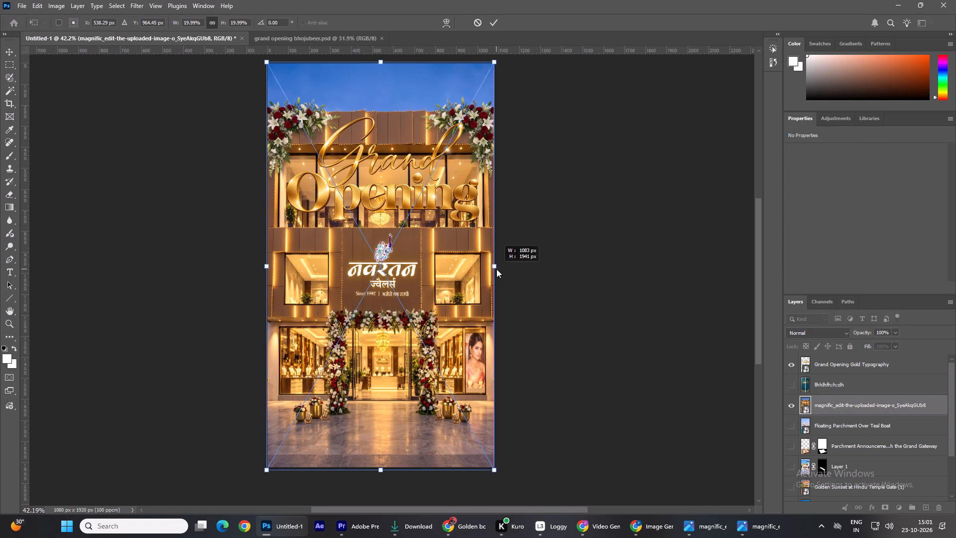
click(491, 26)
click(586, 217)
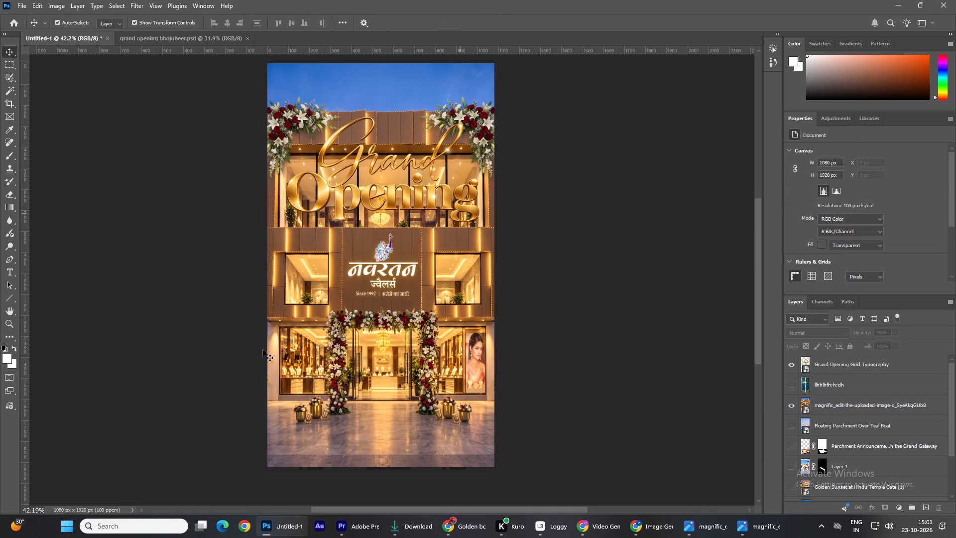
click(792, 388)
click(556, 258)
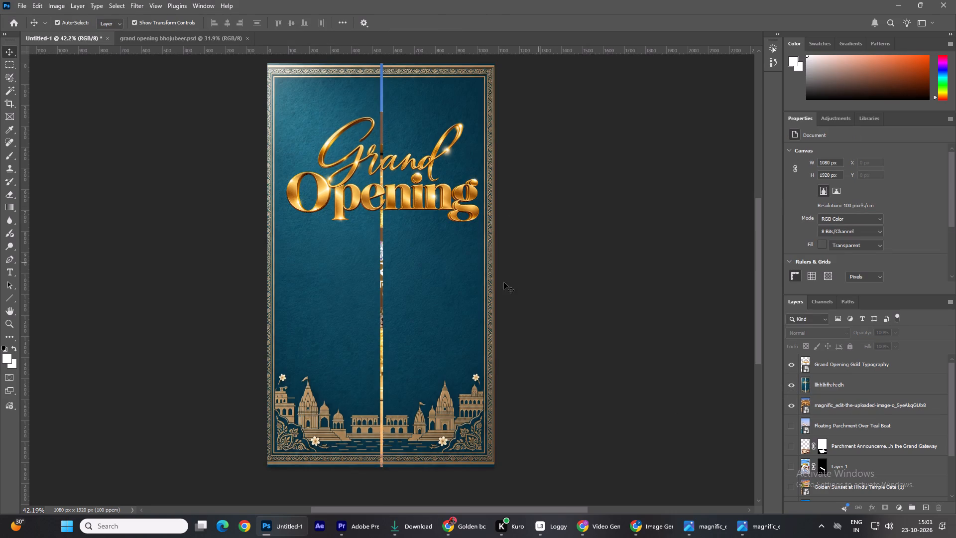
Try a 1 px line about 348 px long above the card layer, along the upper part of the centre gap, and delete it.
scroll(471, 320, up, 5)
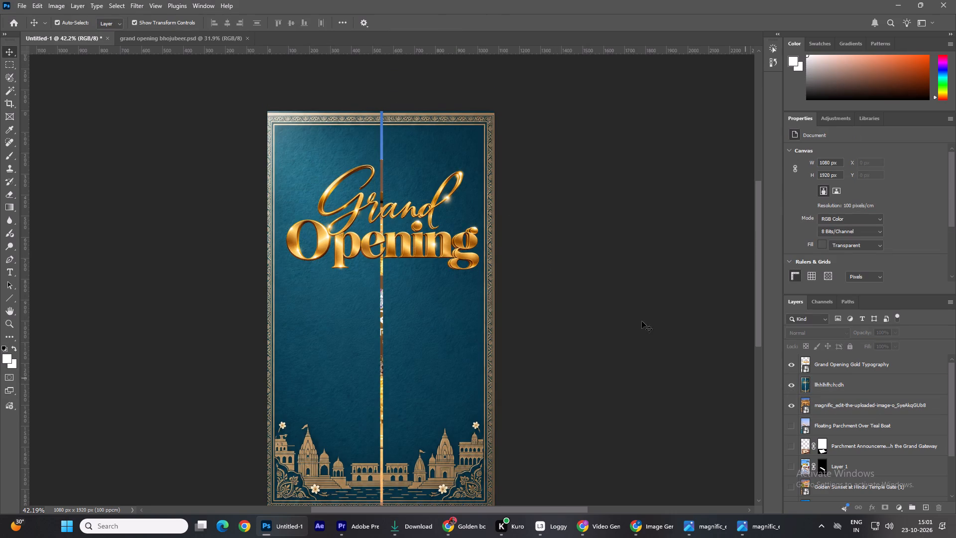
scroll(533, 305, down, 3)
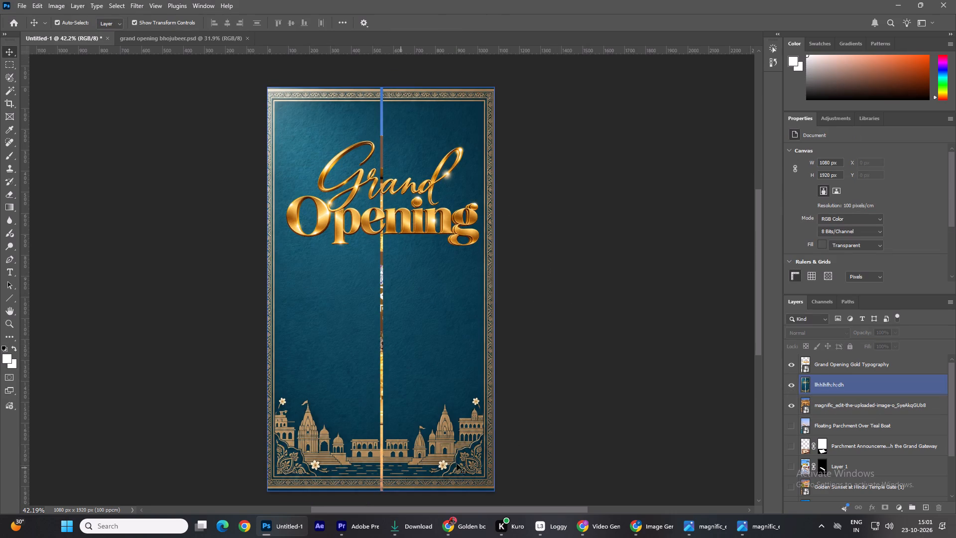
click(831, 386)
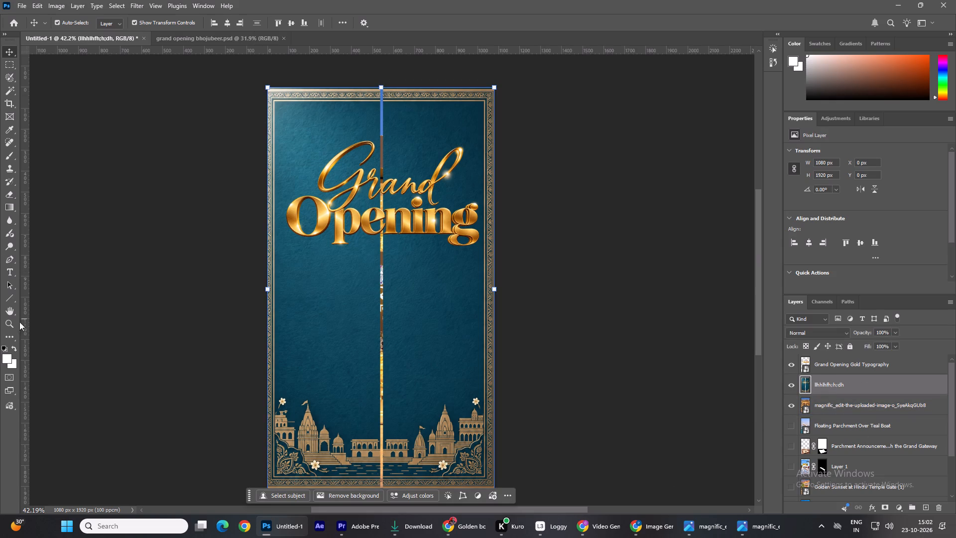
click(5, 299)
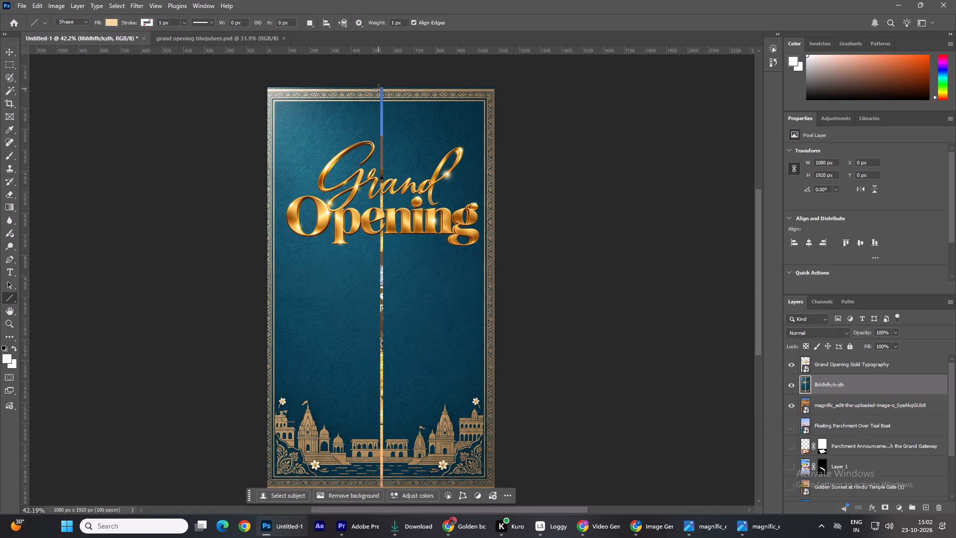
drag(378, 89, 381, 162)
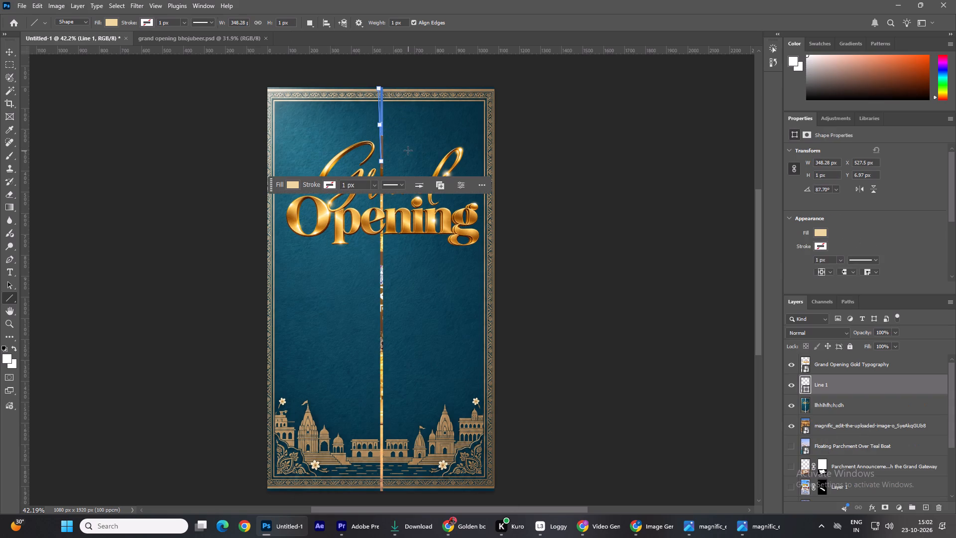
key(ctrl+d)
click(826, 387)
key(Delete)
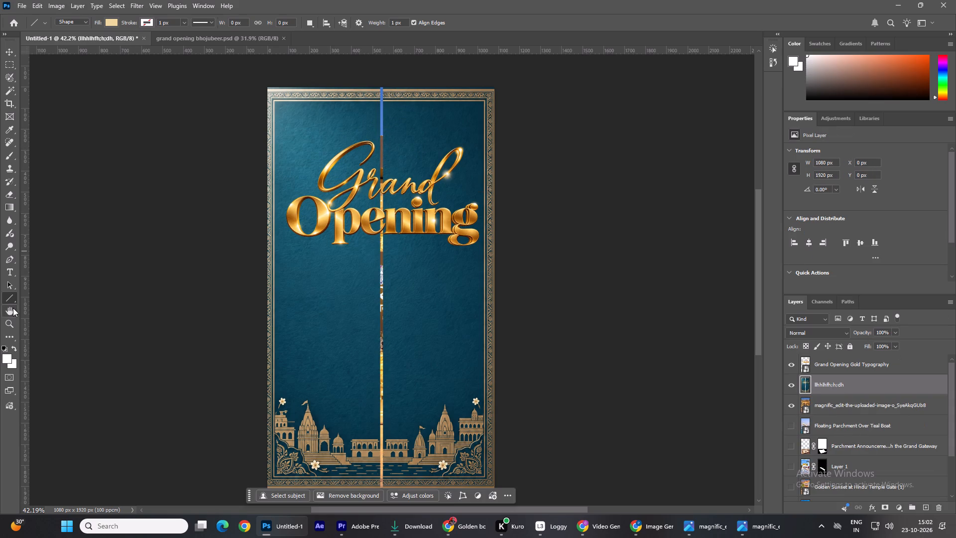
Draw a pale gold rectangle about 16 px wide and 1945 px tall along the left edge of the card's centre gap.
right_click(12, 301)
click(45, 298)
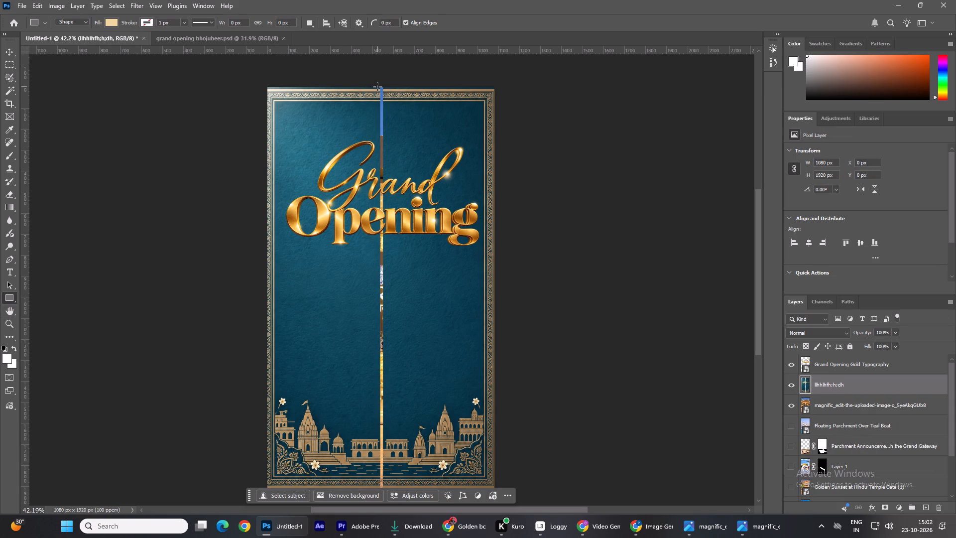
drag(377, 87, 375, 475)
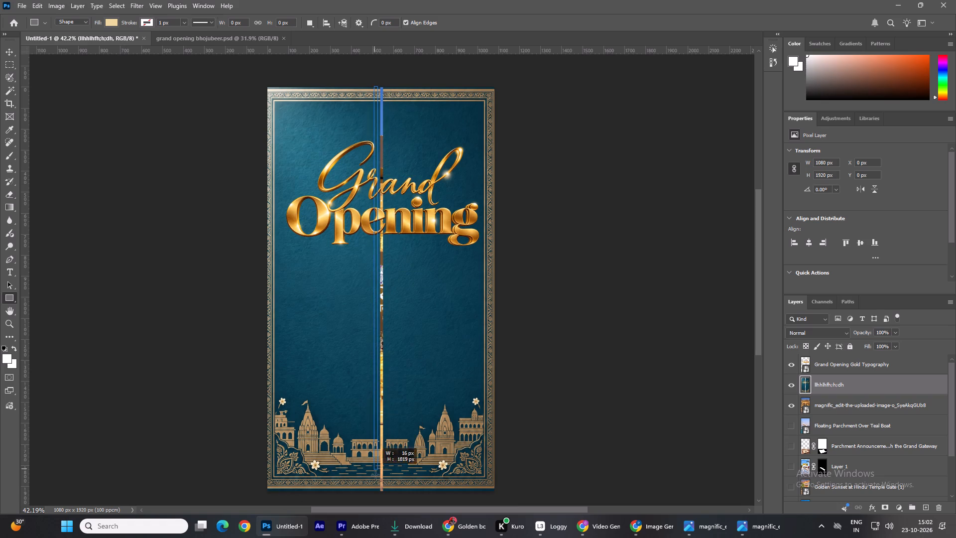
drag(375, 475, 380, 495)
click(2, 52)
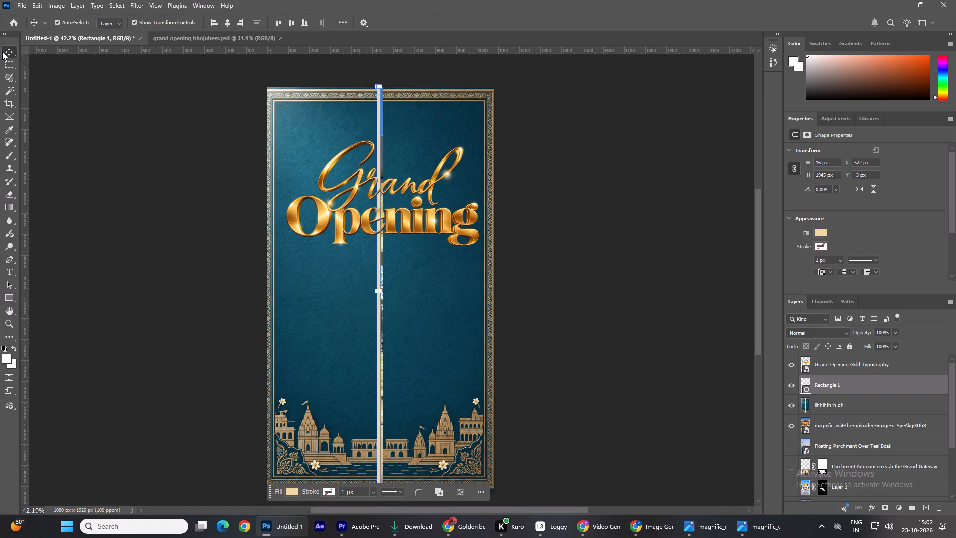
click(594, 132)
Narrow the pale gold rectangle to 10 px by moving its left edge toward the centre gap, and commit the transform.
alt+scroll(369, 176, up, 13)
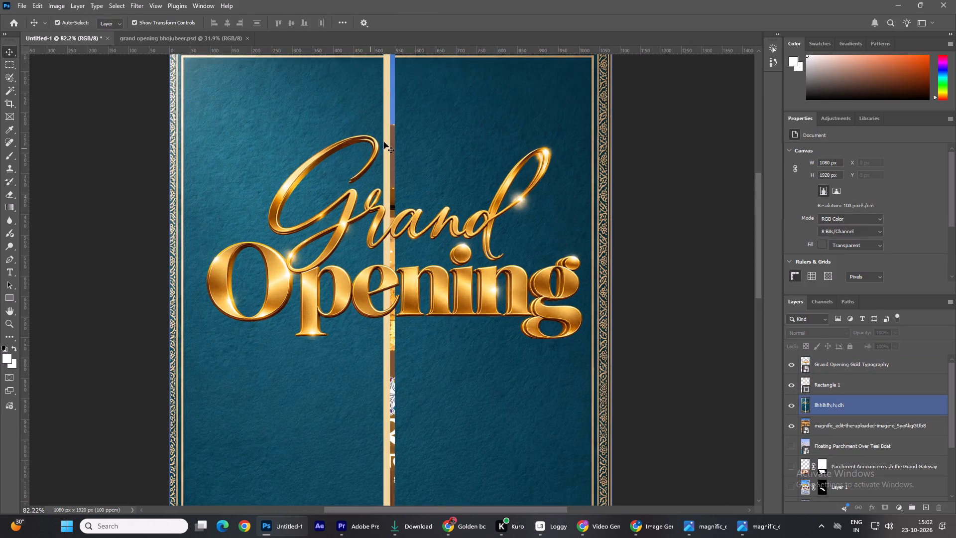
alt+scroll(384, 142, up, 9)
click(379, 234)
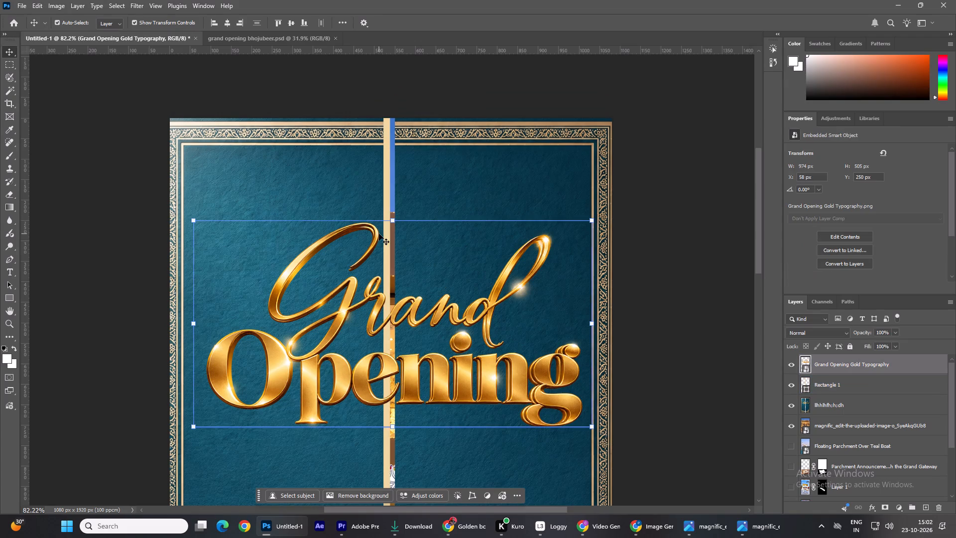
click(388, 235)
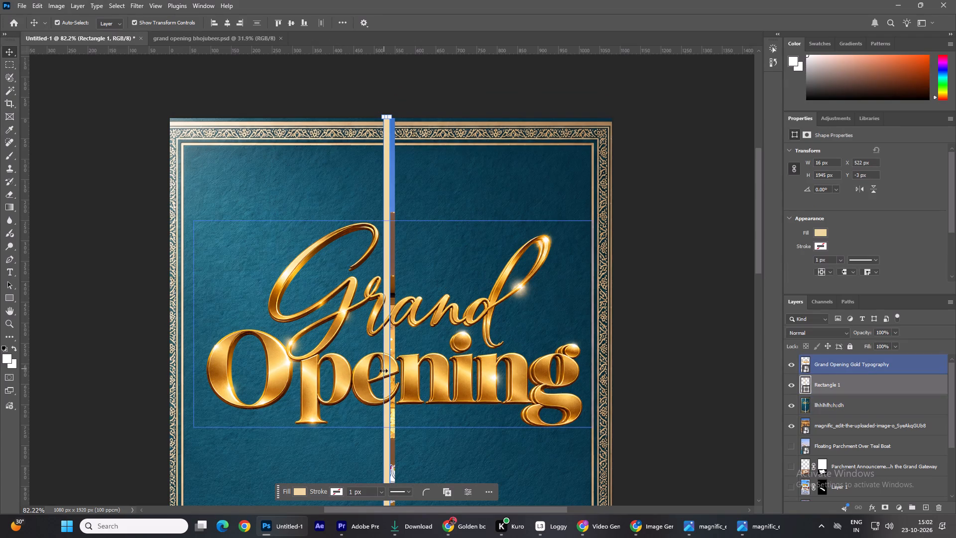
scroll(386, 424, down, 12)
click(380, 420)
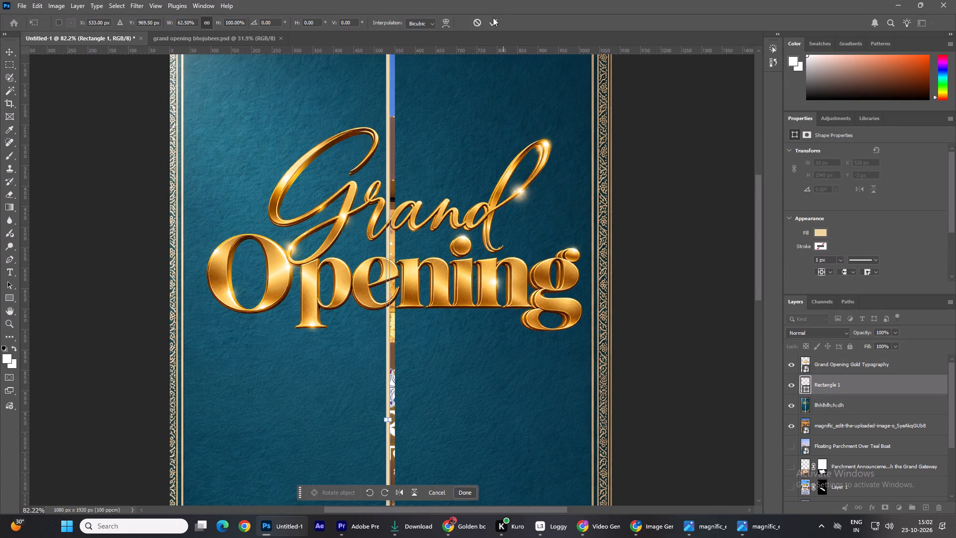
click(493, 24)
click(678, 142)
Narrow the pale gold rectangle further to 6 px from its left side, keeping it against the centre gap, and commit.
alt+scroll(376, 318, down, 3)
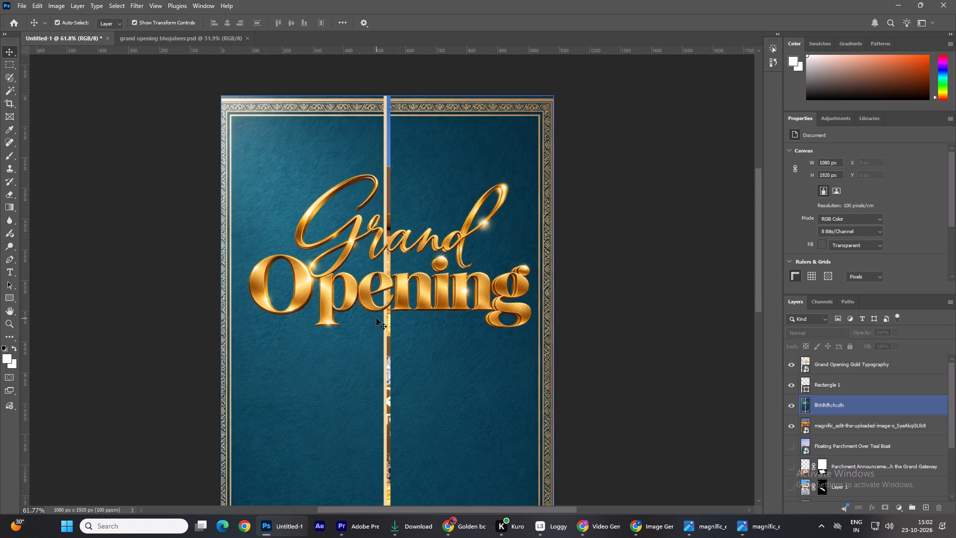
alt+scroll(376, 316, up, 3)
alt+scroll(379, 302, down, 6)
click(640, 195)
scroll(586, 217, down, 3)
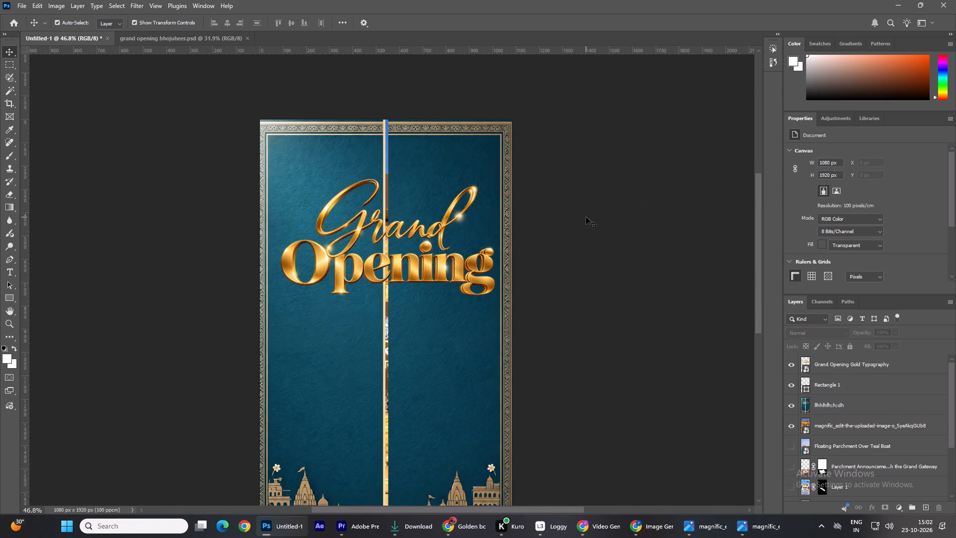
scroll(586, 217, down, 6)
scroll(445, 96, down, 5)
scroll(550, 239, down, 2)
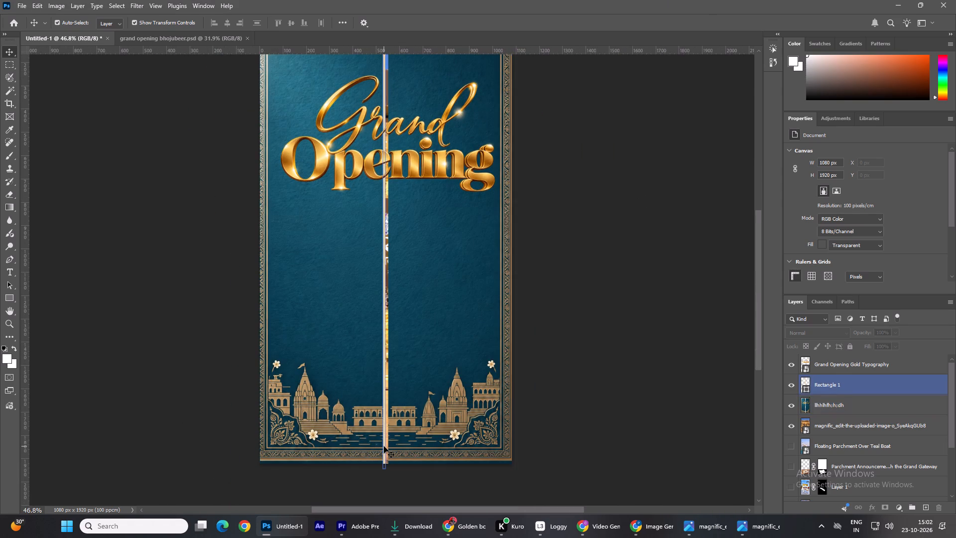
alt+scroll(383, 447, up, 16)
click(390, 418)
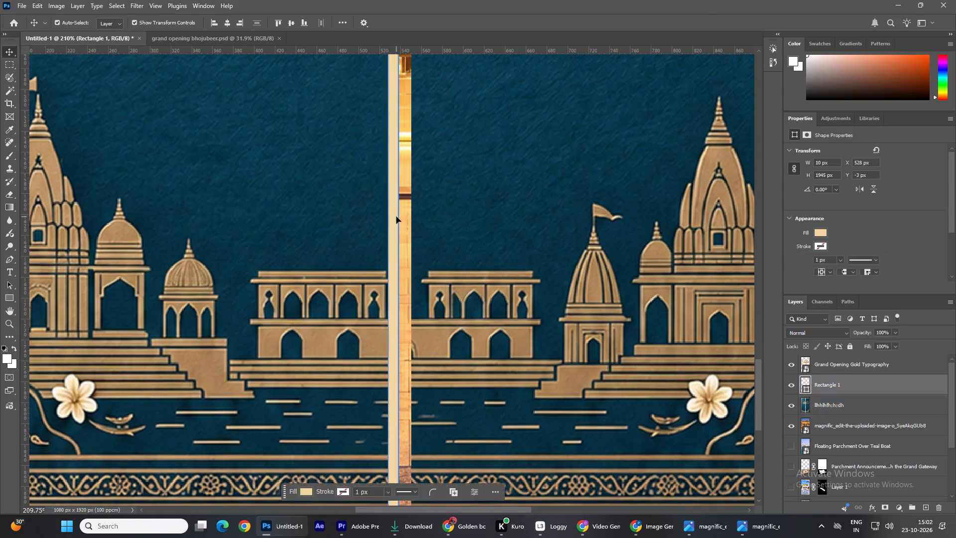
scroll(396, 272, down, 6)
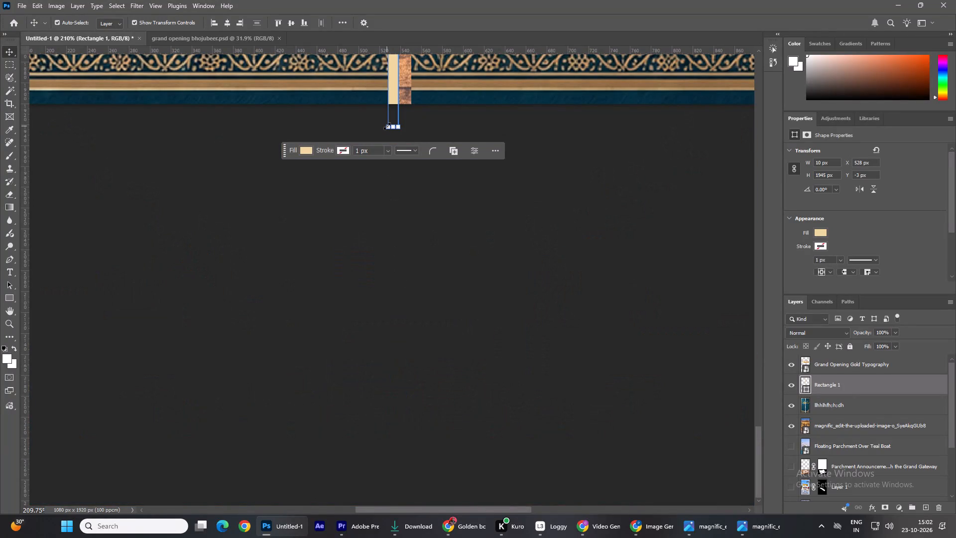
alt+scroll(386, 127, down, 6)
scroll(513, 235, up, 19)
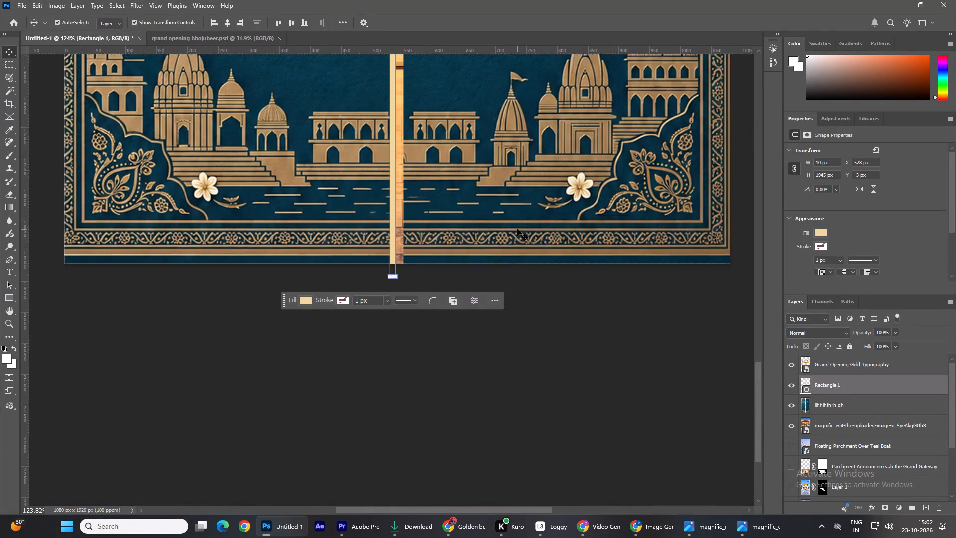
scroll(517, 229, up, 20)
scroll(517, 229, up, 20)
scroll(517, 229, up, 6)
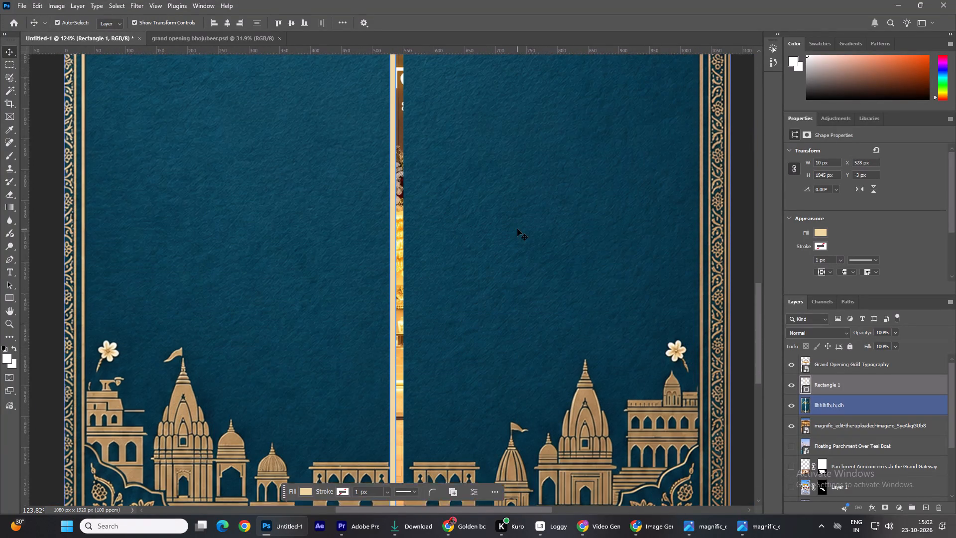
scroll(517, 229, up, 13)
click(388, 140)
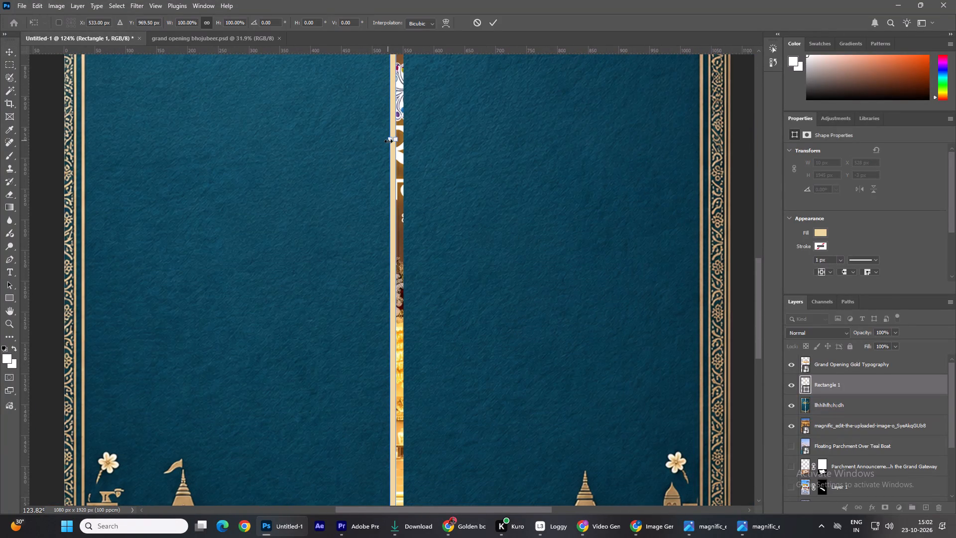
click(496, 22)
click(480, 160)
Duplicate the pale gold rectangle and nudge the copy across to the right edge of the card's centre gap.
alt+scroll(464, 242, down, 10)
scroll(460, 247, down, 4)
click(685, 299)
scroll(624, 322, up, 16)
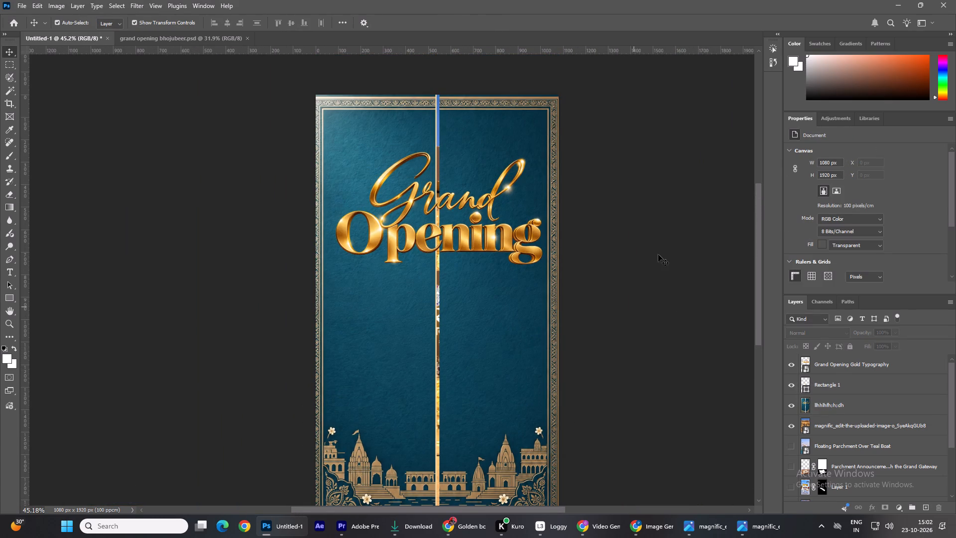
click(837, 380)
alt+drag(850, 386, 852, 375)
key(shift+Right)
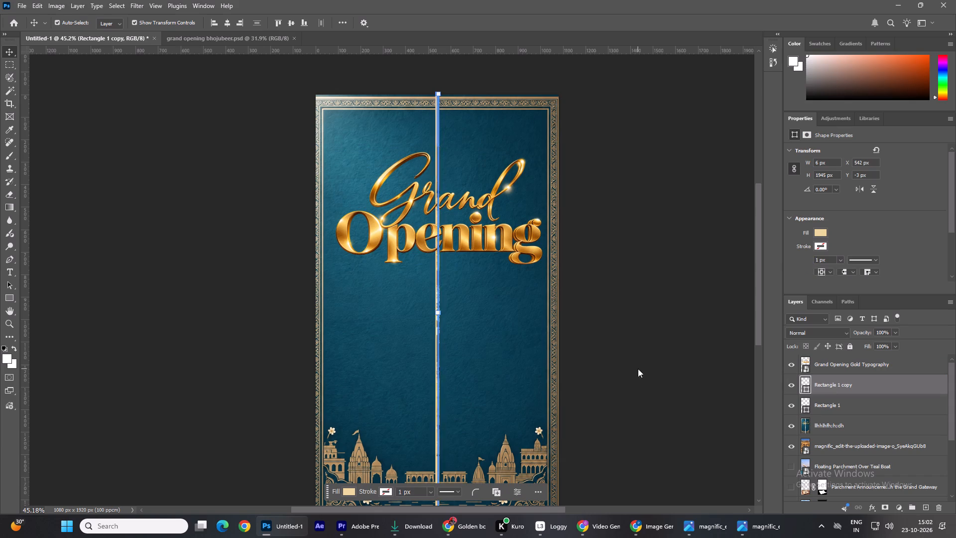
key(shift+Right)
key(shift+Right)
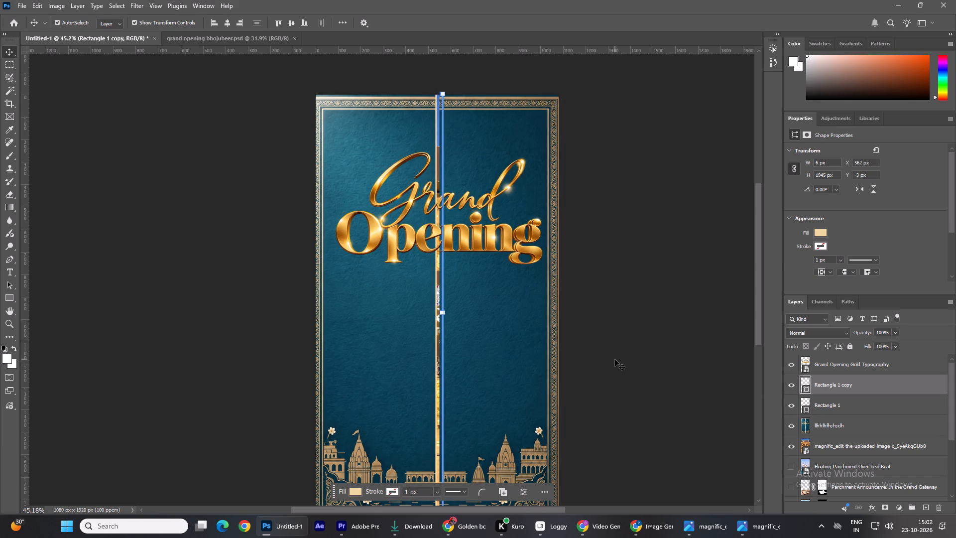
key(Left)
key(Left)
key(Left)
key(Left)
click(594, 396)
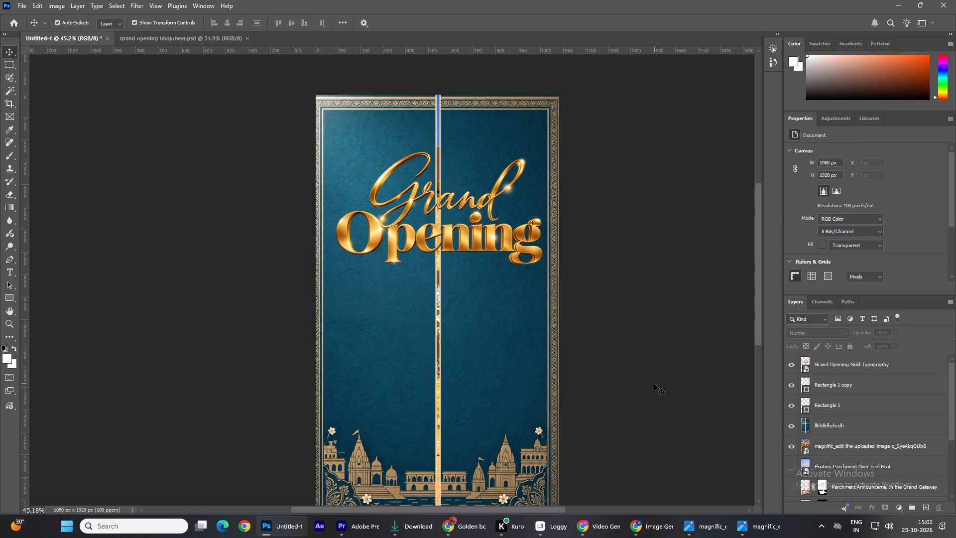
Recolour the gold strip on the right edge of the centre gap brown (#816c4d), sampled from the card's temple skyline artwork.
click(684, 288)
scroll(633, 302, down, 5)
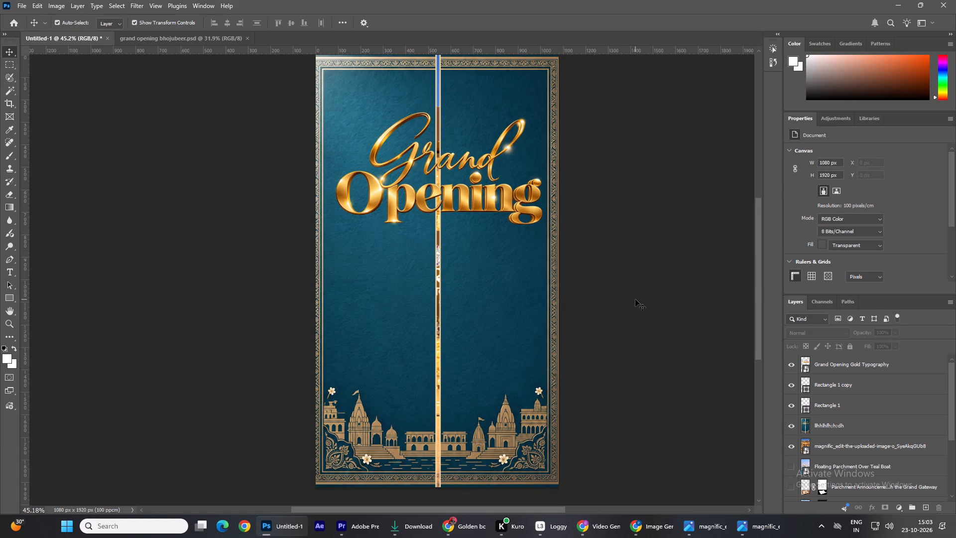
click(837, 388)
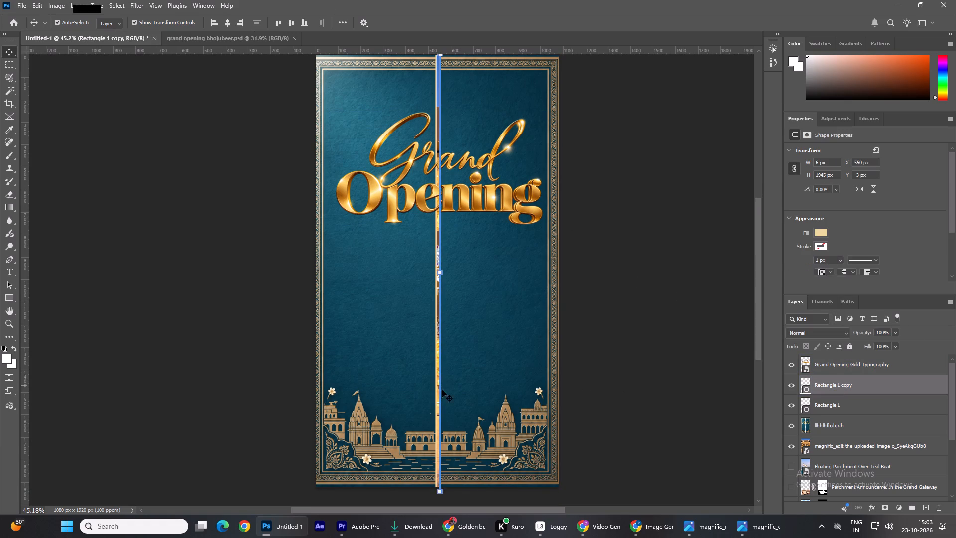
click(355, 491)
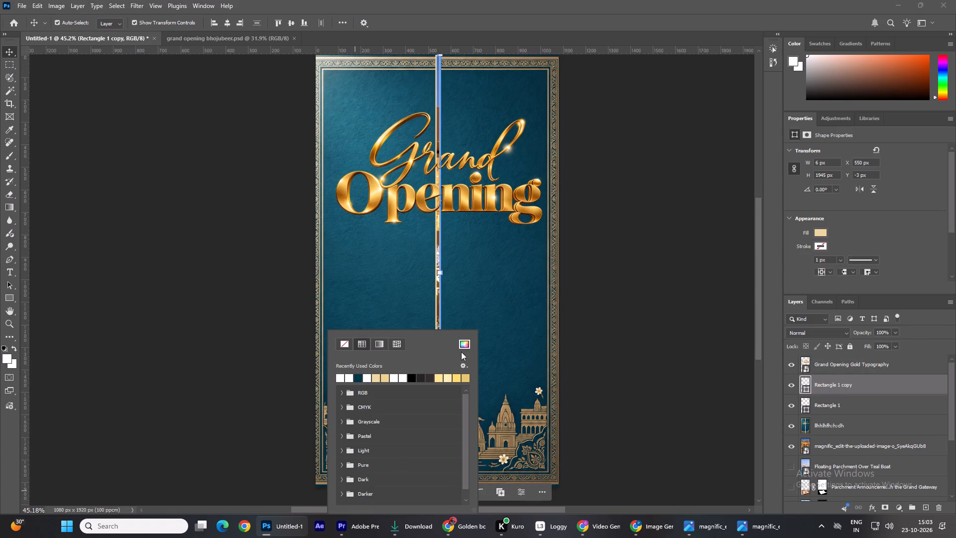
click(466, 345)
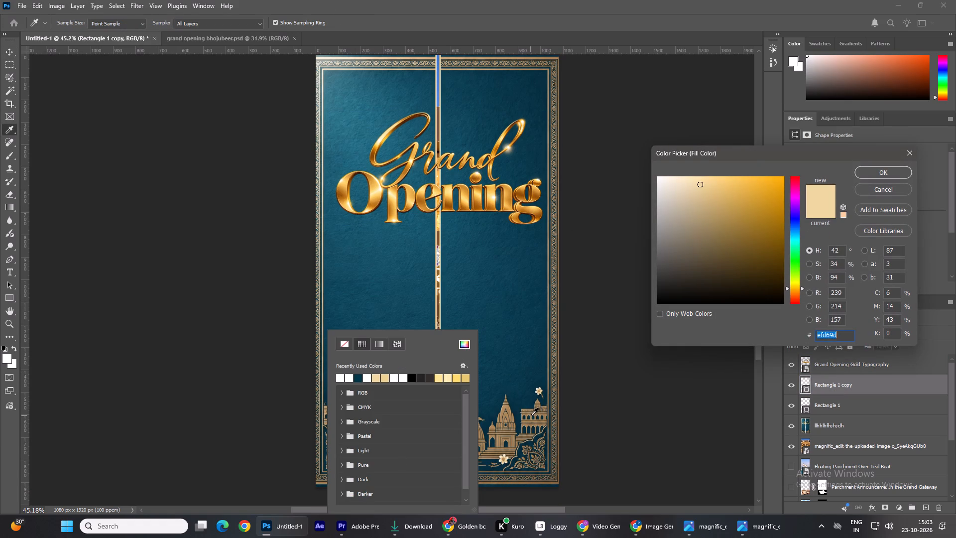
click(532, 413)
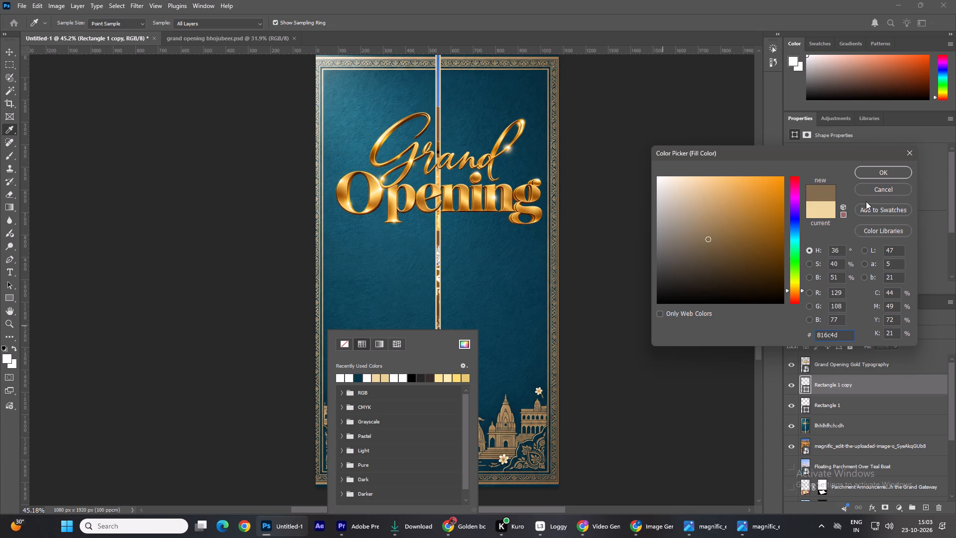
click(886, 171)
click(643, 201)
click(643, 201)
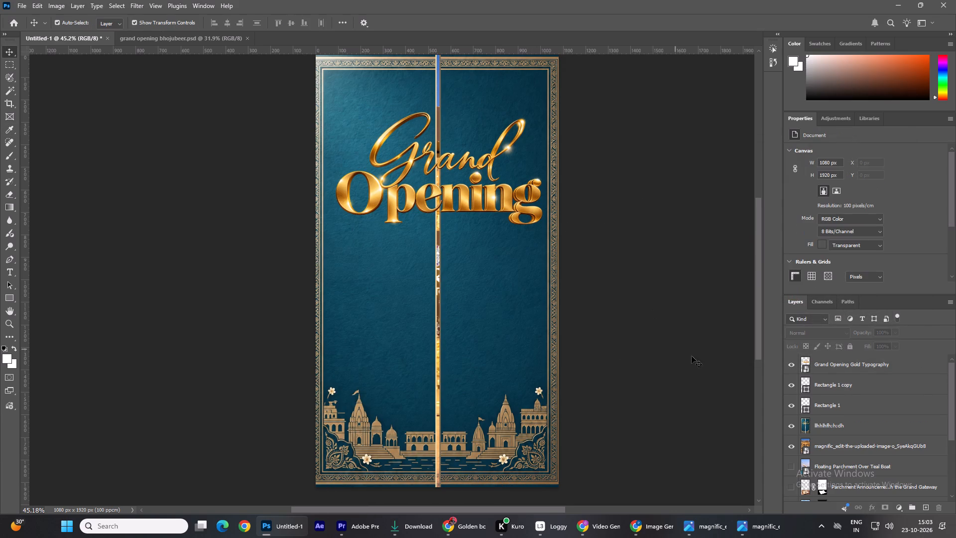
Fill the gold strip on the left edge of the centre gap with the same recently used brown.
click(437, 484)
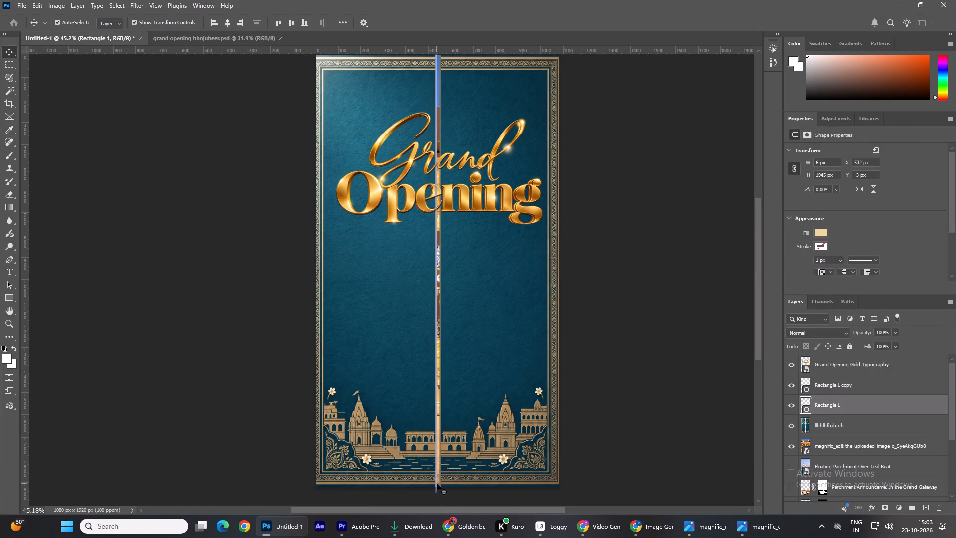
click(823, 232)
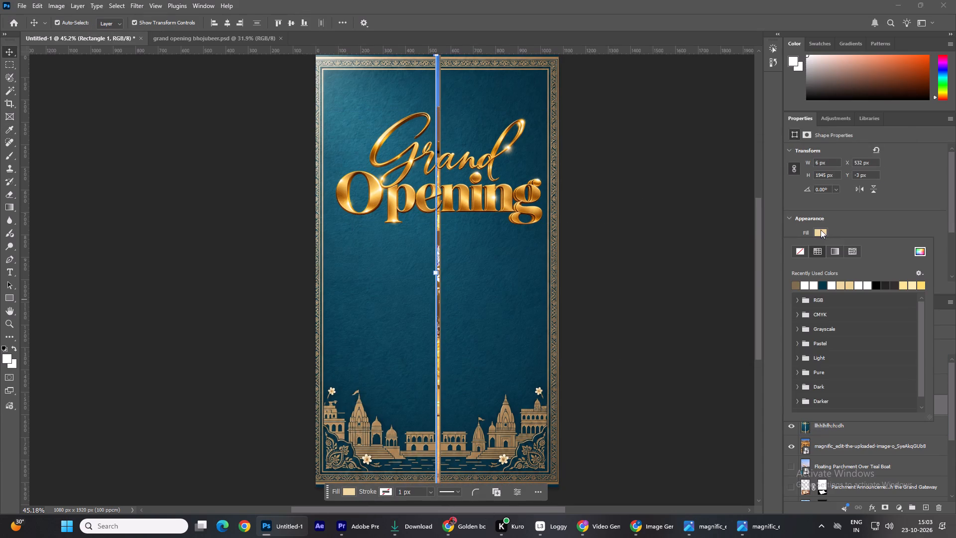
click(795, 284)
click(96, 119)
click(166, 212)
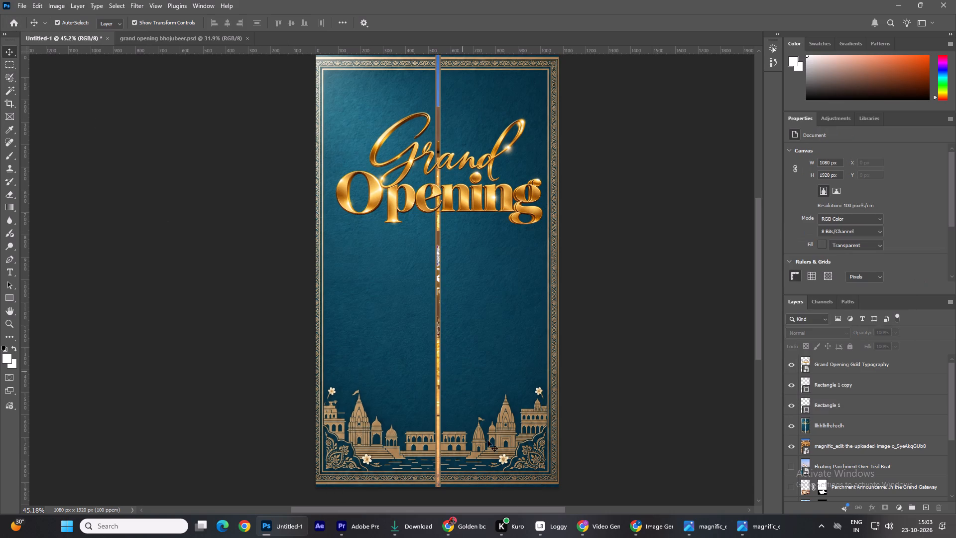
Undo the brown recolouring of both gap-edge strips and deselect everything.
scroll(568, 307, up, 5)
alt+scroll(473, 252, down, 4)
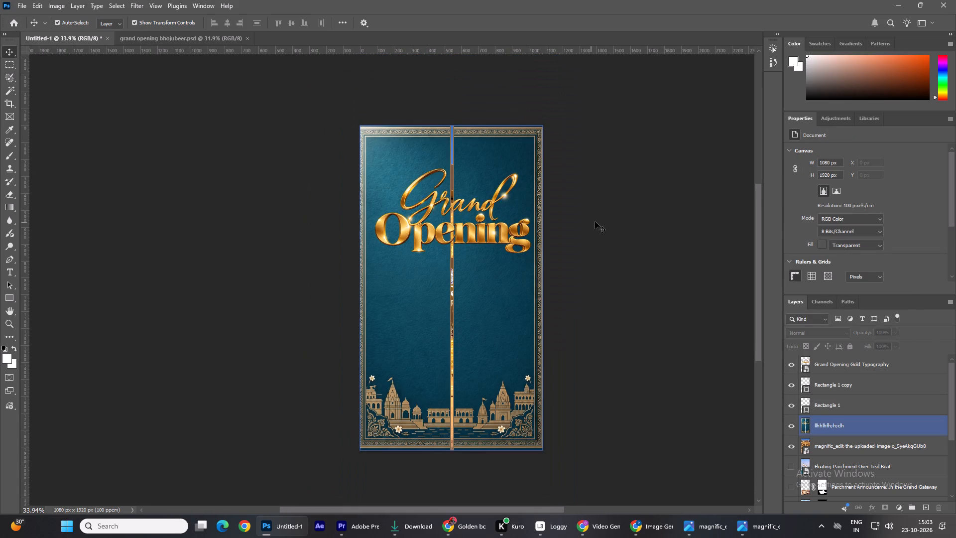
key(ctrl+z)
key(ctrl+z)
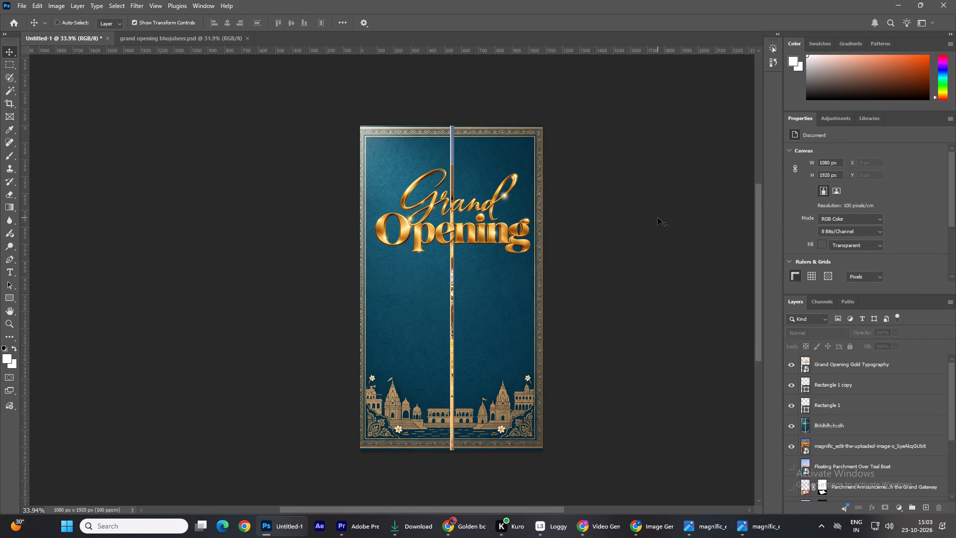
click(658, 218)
Export the split Grand Opening card as a 1080 x 1920 px JPG named "door".
alt+scroll(658, 218, down, 4)
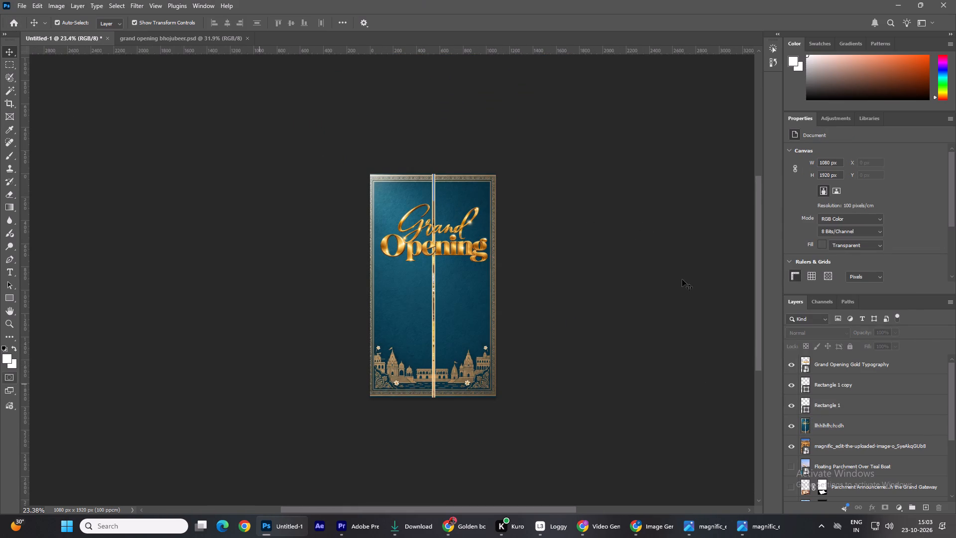
scroll(645, 353, up, 2)
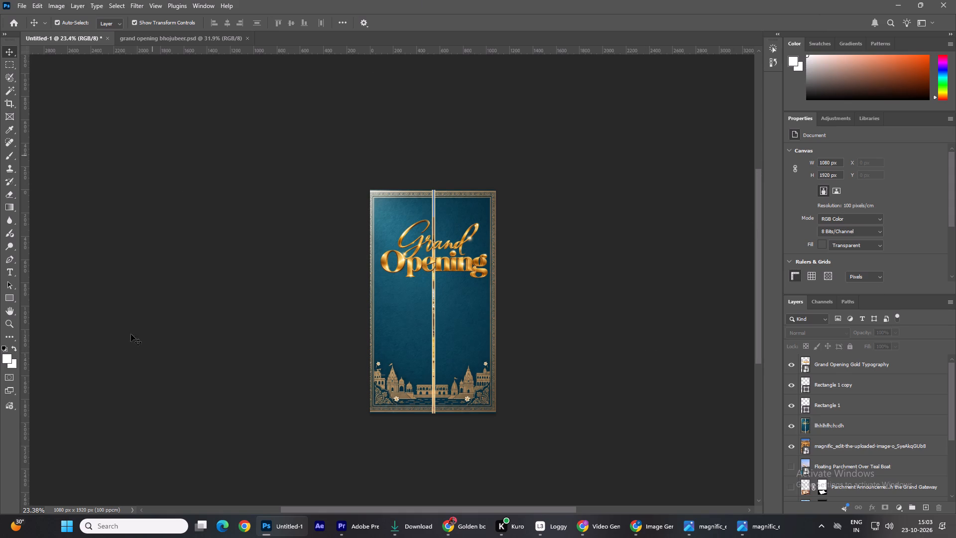
click(22, 0)
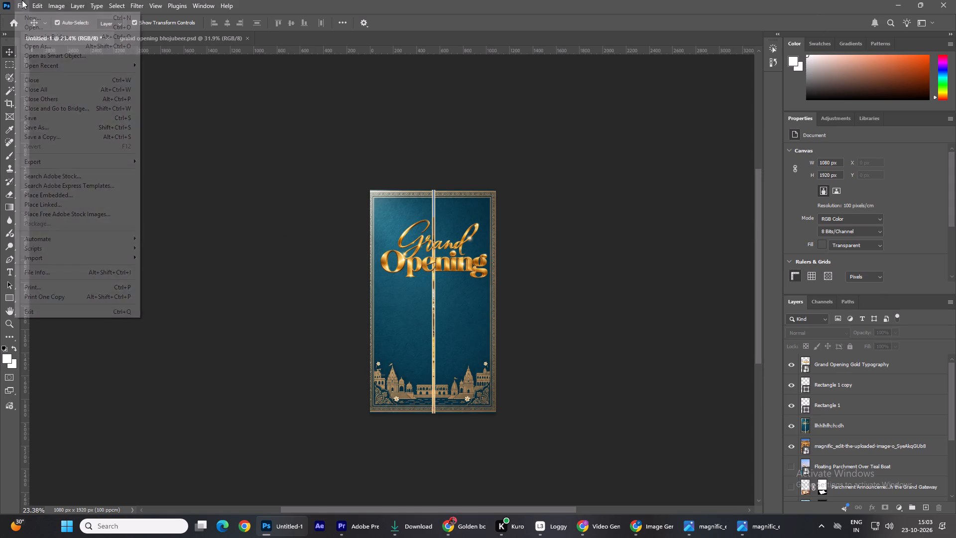
click(51, 161)
click(196, 171)
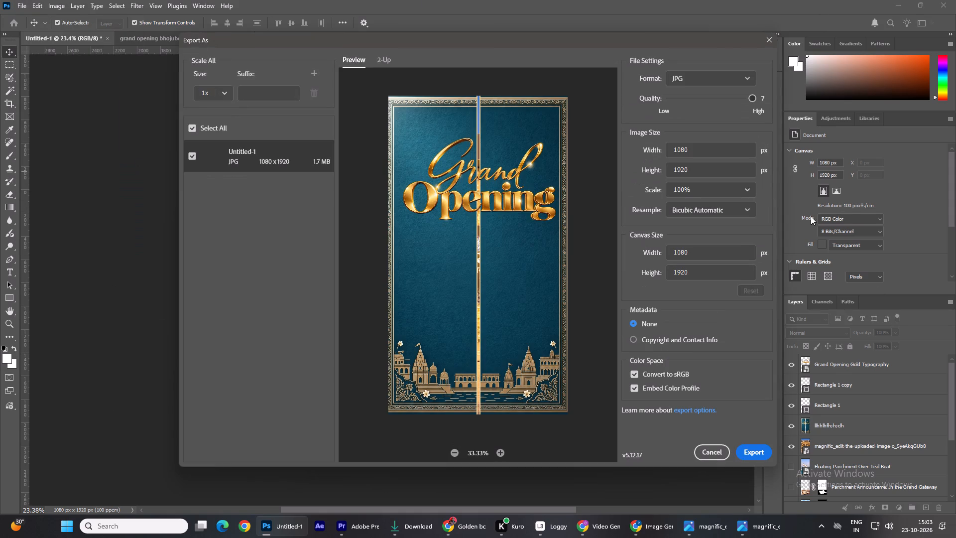
click(751, 456)
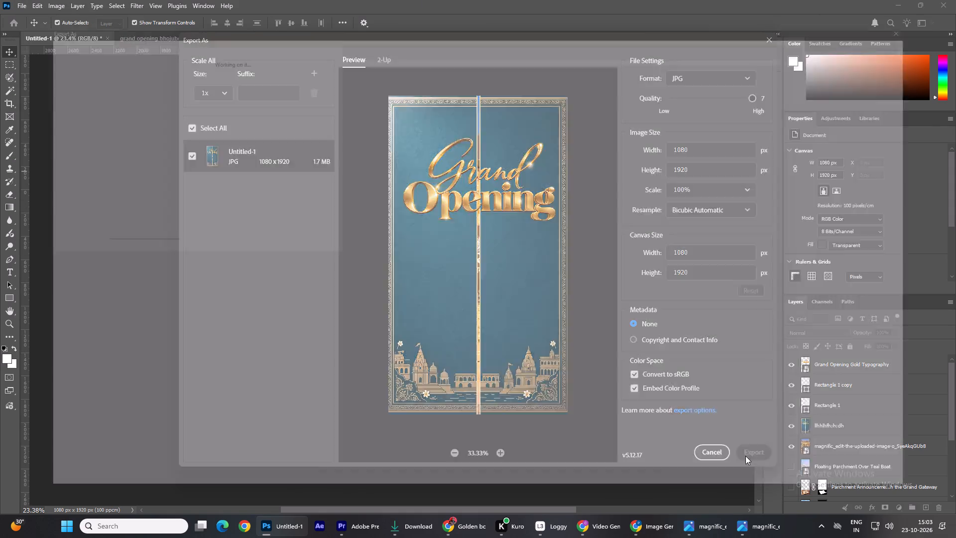
text(door)
key(Return)
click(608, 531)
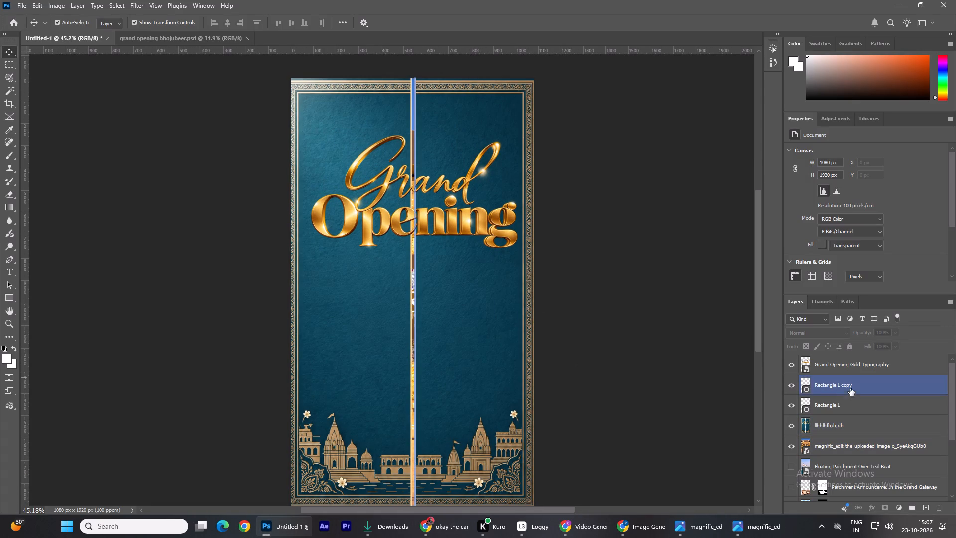
key(shift+Left)
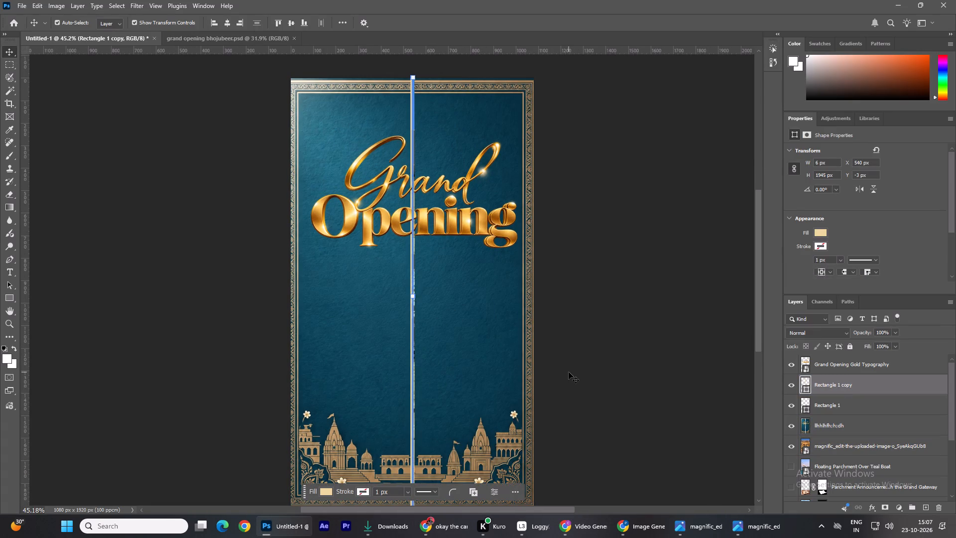
click(569, 371)
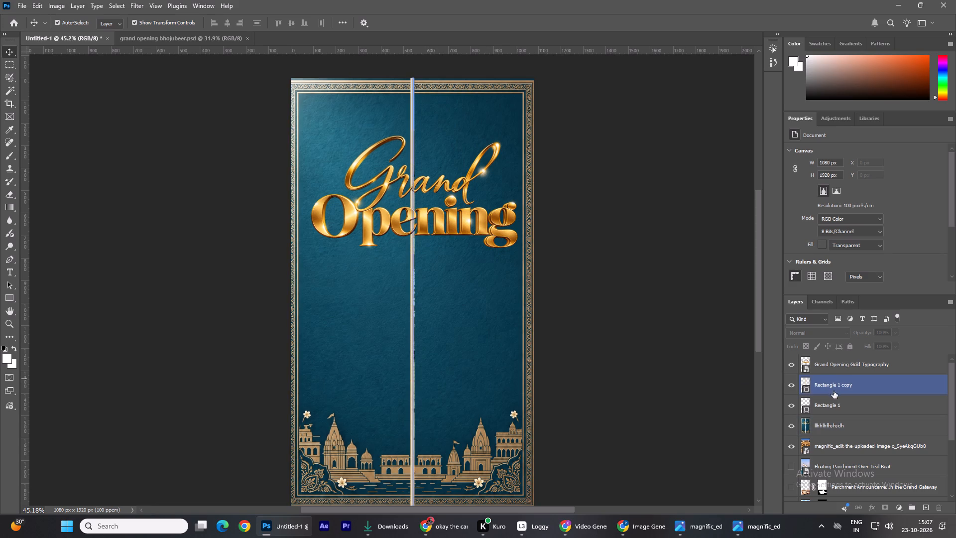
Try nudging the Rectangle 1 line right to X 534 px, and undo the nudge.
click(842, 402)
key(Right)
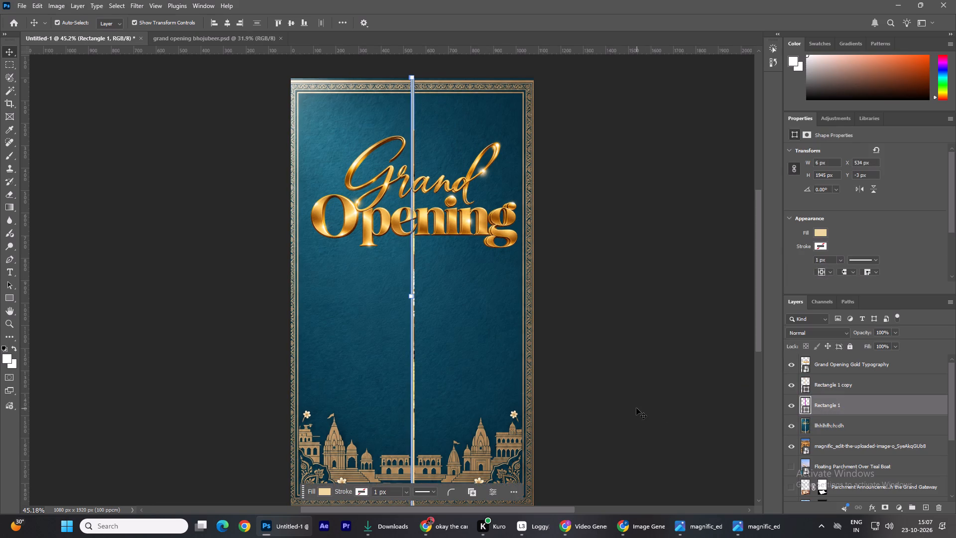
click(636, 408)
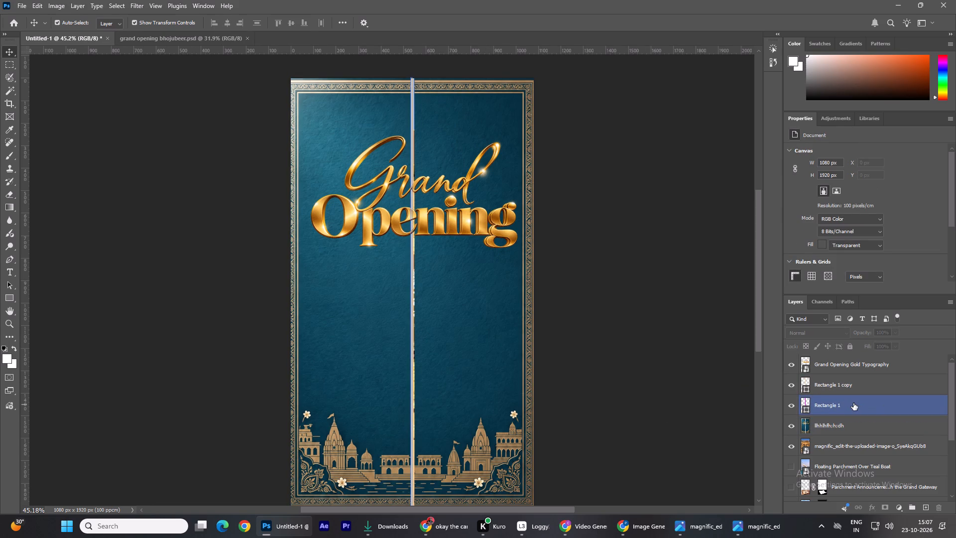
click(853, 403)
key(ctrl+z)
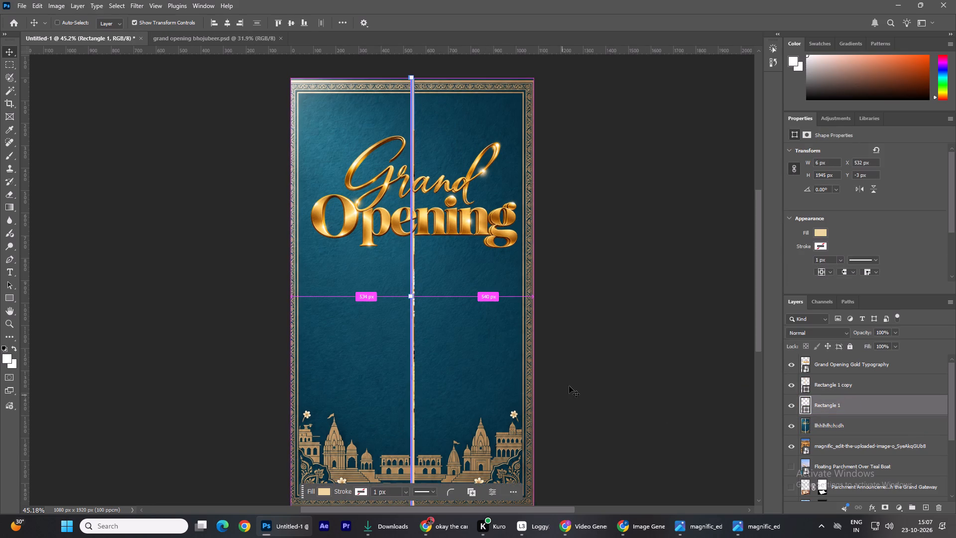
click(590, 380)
Delete the Rectangle 1 line layer from the card's centre gap.
alt+scroll(423, 395, up, 14)
scroll(406, 381, up, 1)
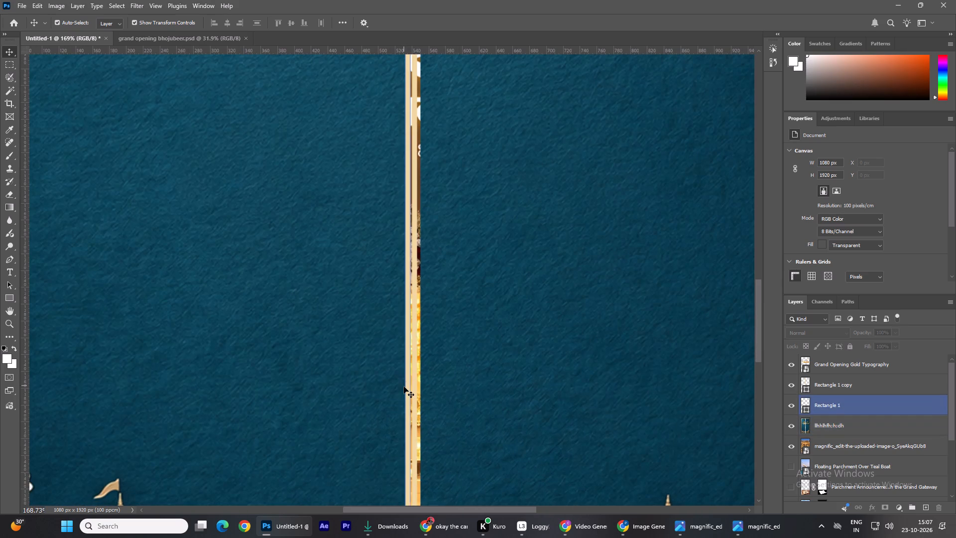
click(409, 378)
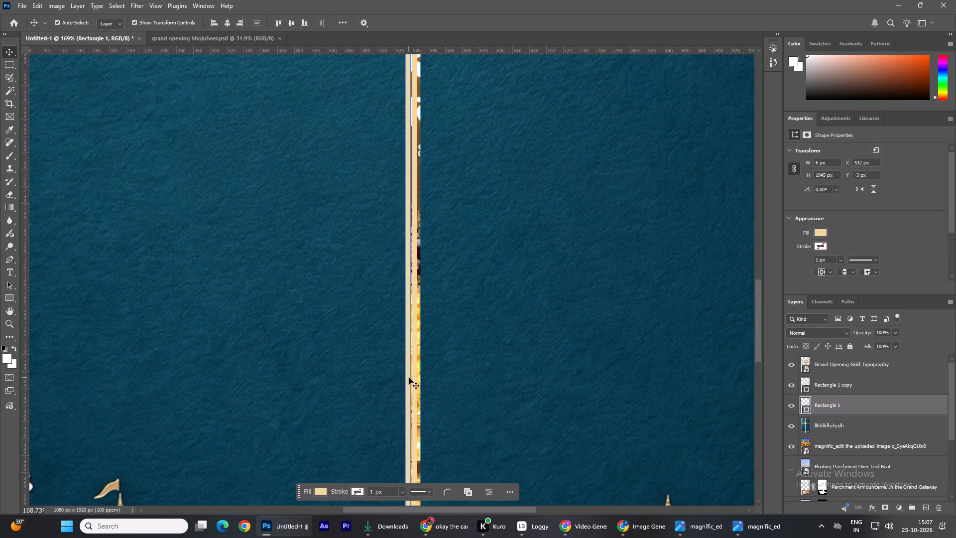
key(Delete)
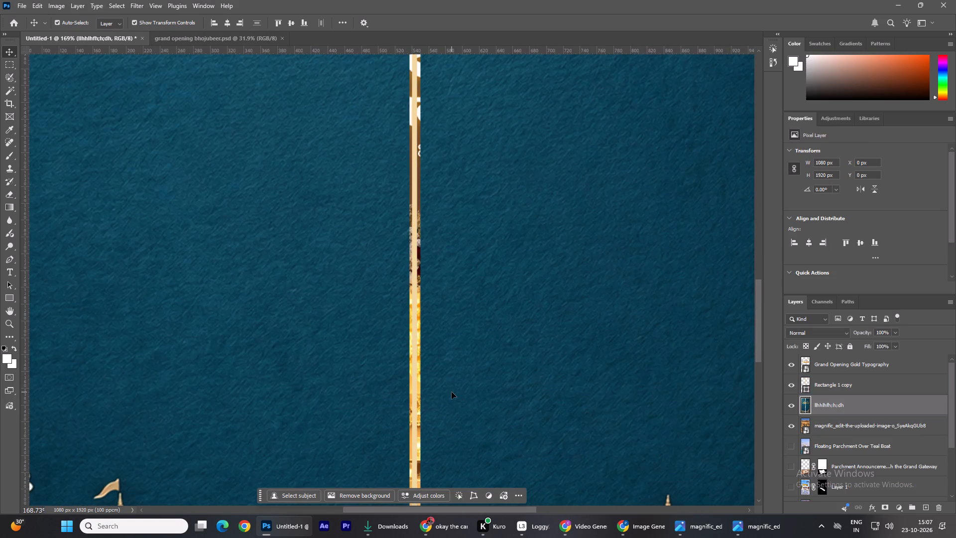
Hide the split teal card layer and the Rectangle 1 copy layer.
alt+scroll(452, 392, down, 14)
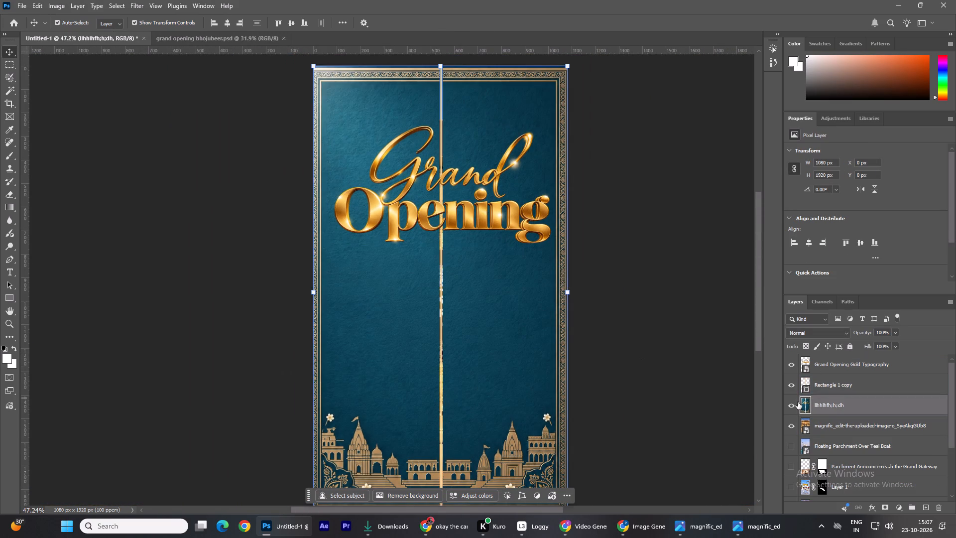
click(794, 404)
click(793, 384)
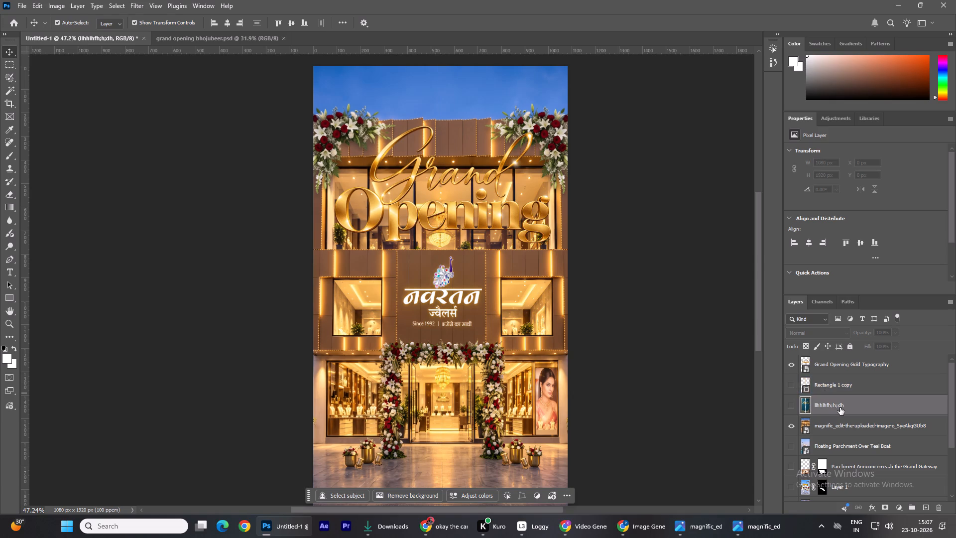
Add a new empty layer directly above the Rectangle 1 copy layer, keeping that rectangle layer.
alt+scroll(741, 372, down, 3)
click(889, 379)
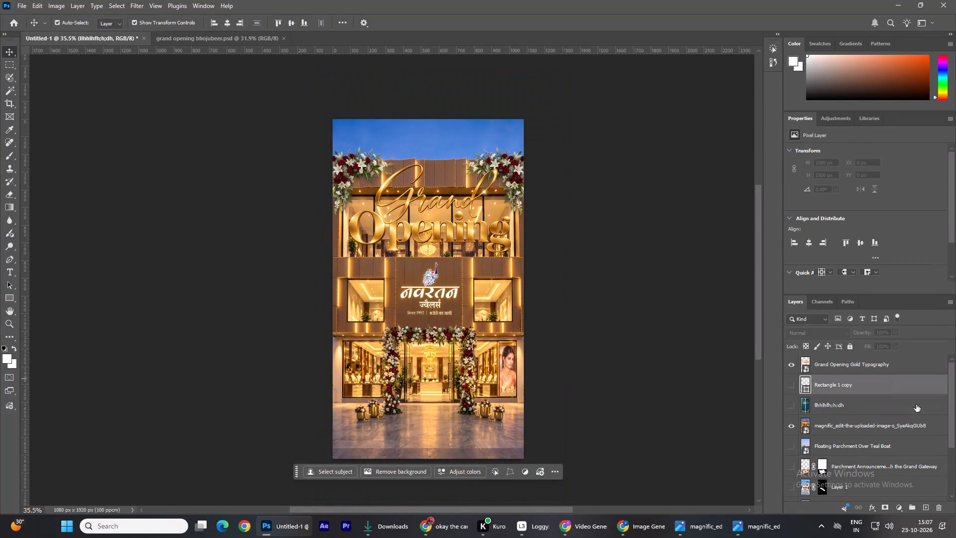
click(933, 510)
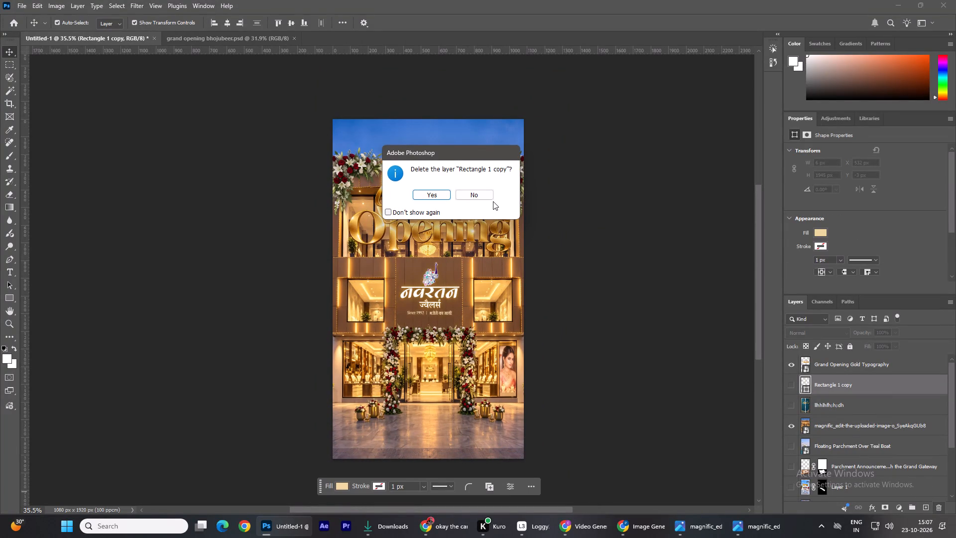
click(489, 200)
click(925, 504)
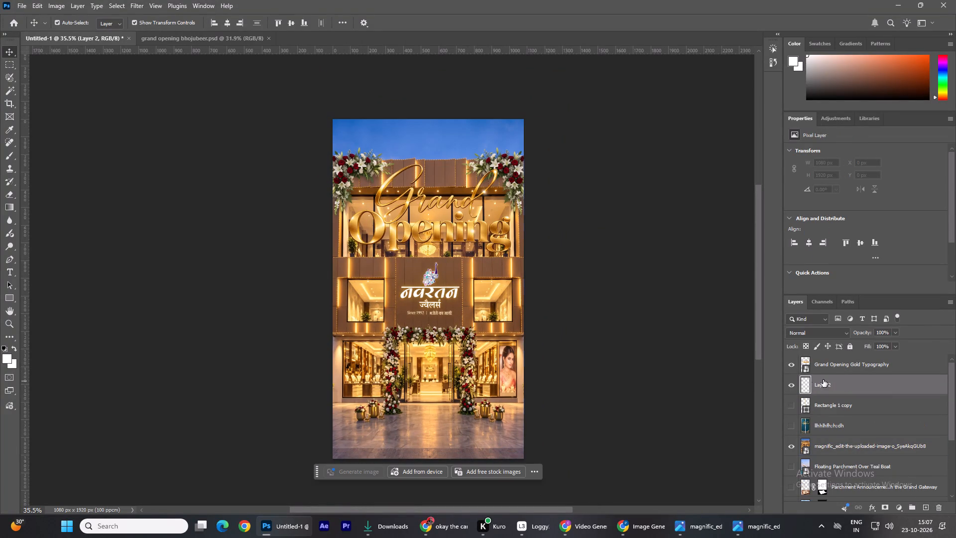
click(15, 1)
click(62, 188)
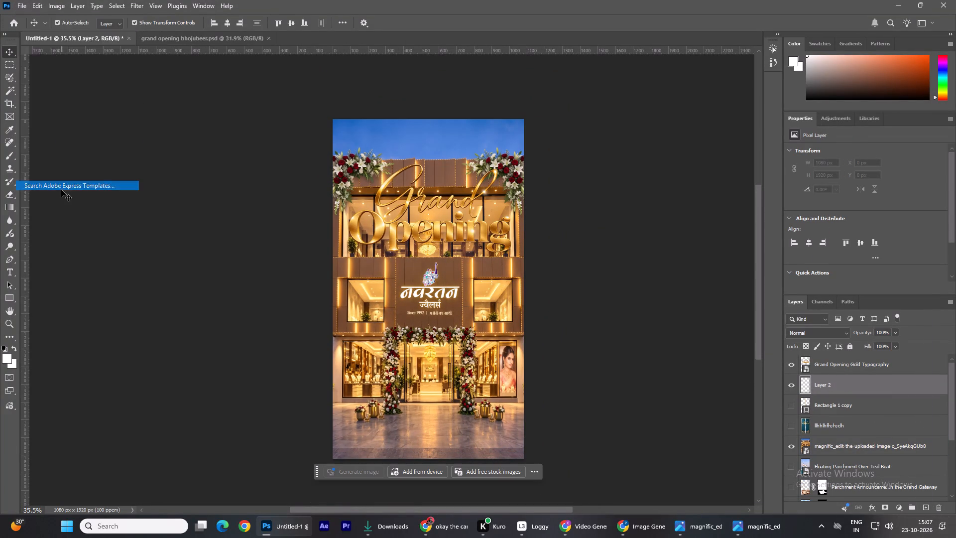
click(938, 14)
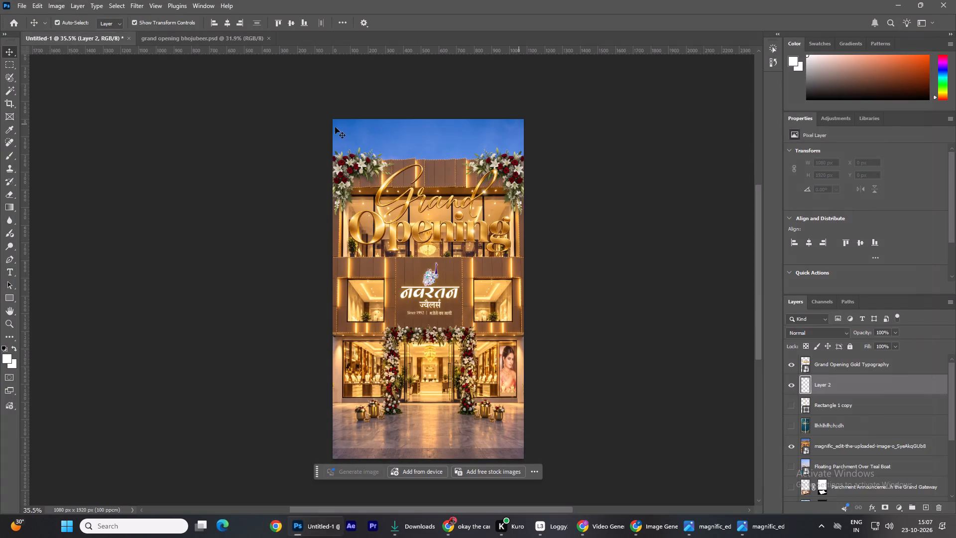
Place "Teal and Gold Temple Invitation Border.png" from Downloads as an embedded layer beneath the Grand Opening typography.
click(18, 8)
click(71, 193)
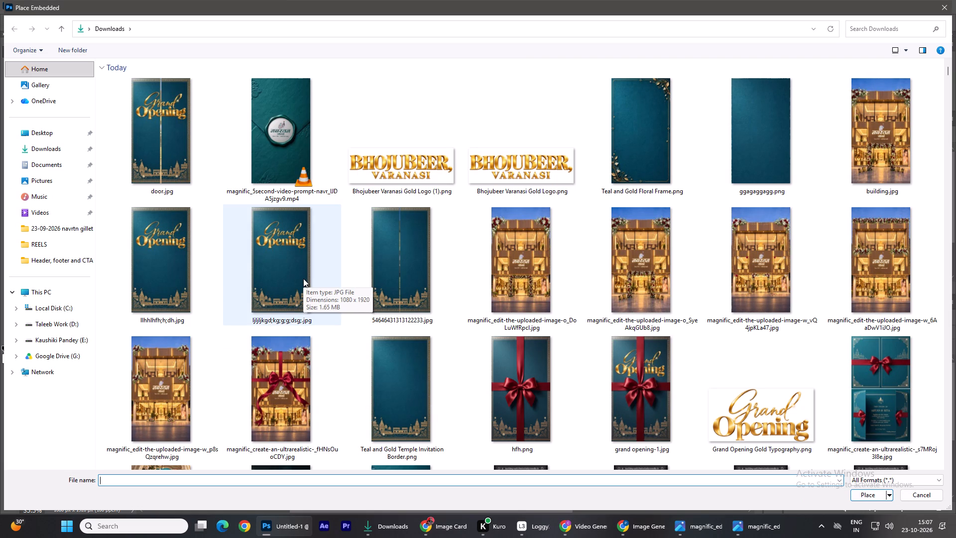
double_click(421, 389)
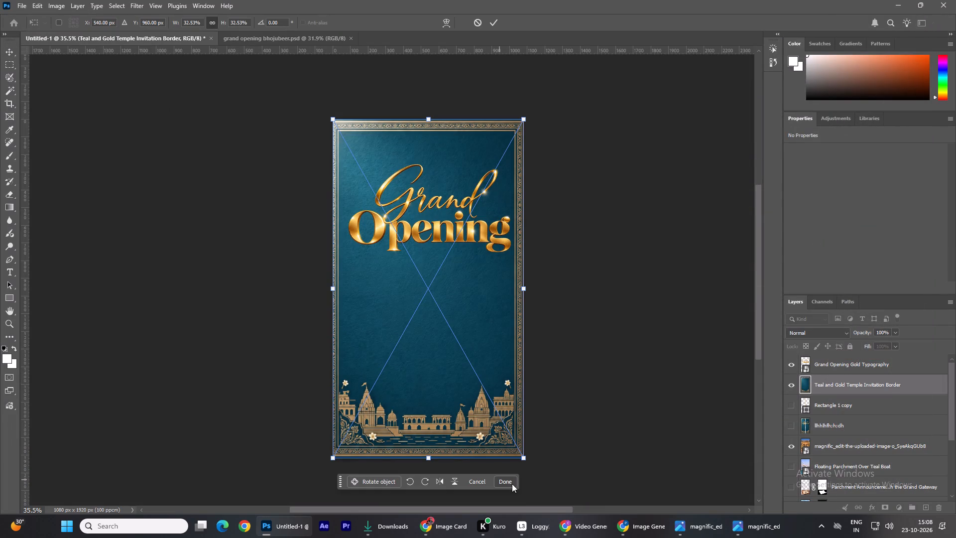
click(512, 484)
click(619, 419)
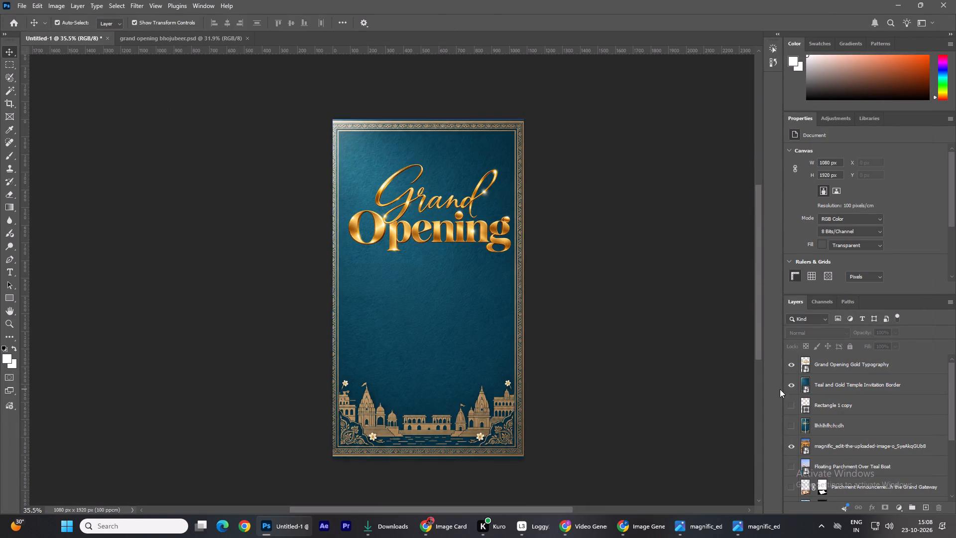
Examine the placed teal card with the Grand Opening Gold Typography layer hidden and shown.
click(792, 368)
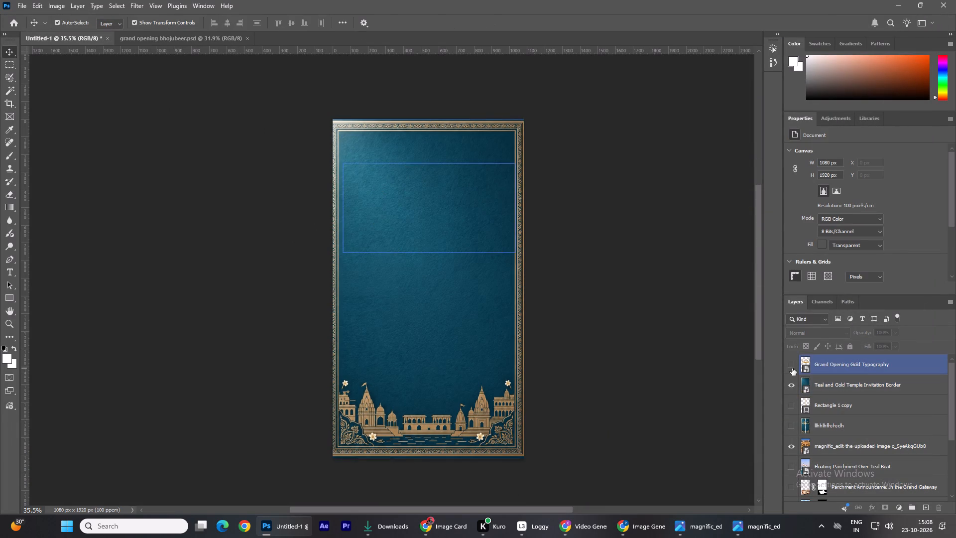
click(795, 364)
click(668, 272)
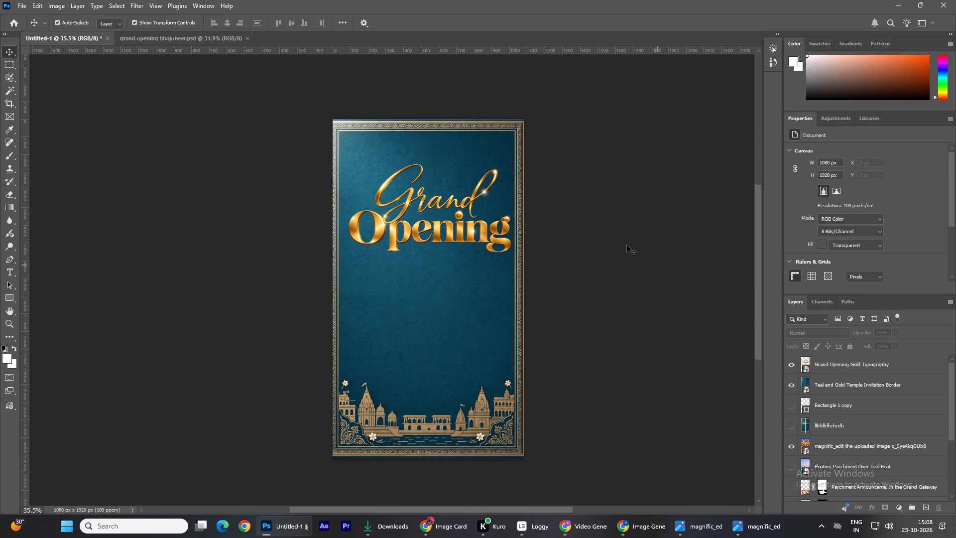
alt+scroll(444, 190, up, 5)
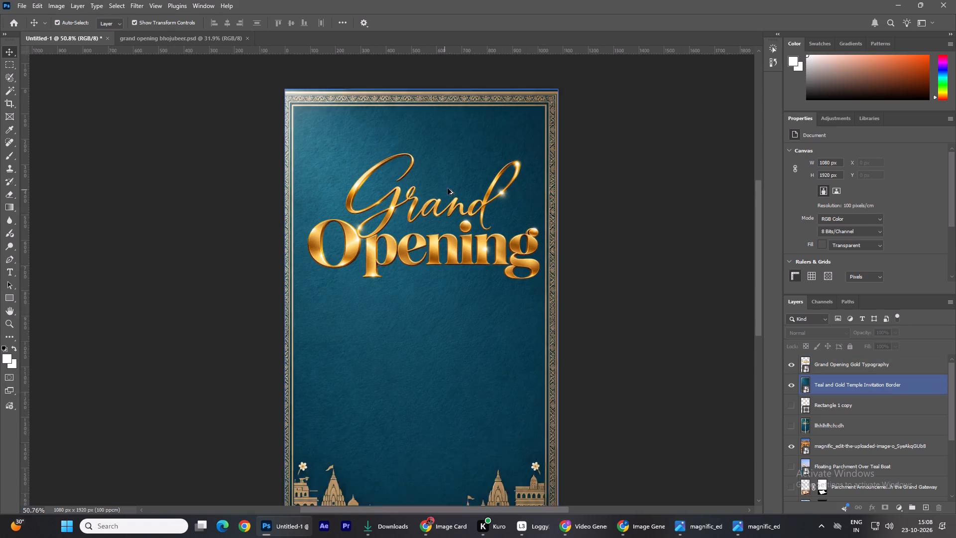
scroll(419, 161, down, 6)
alt+scroll(415, 281, down, 4)
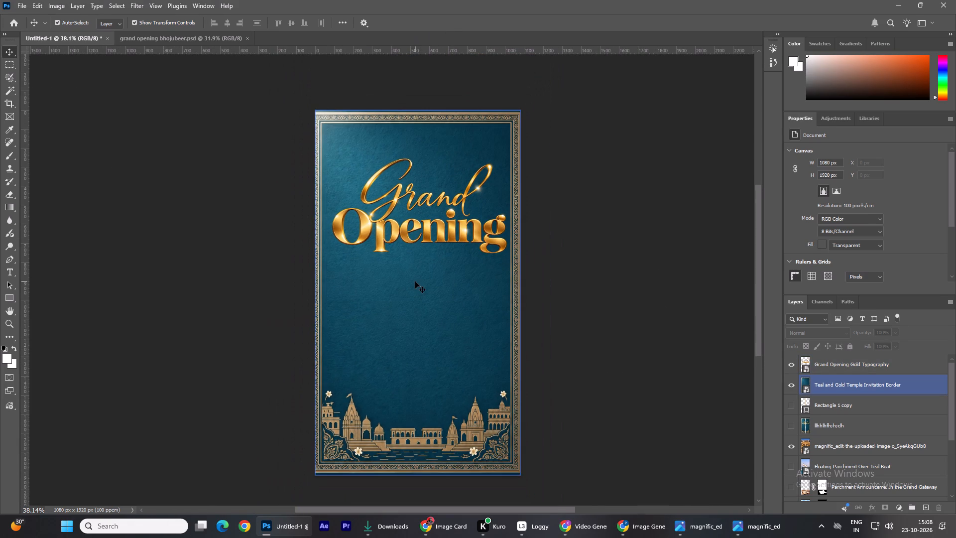
scroll(422, 113, up, 1)
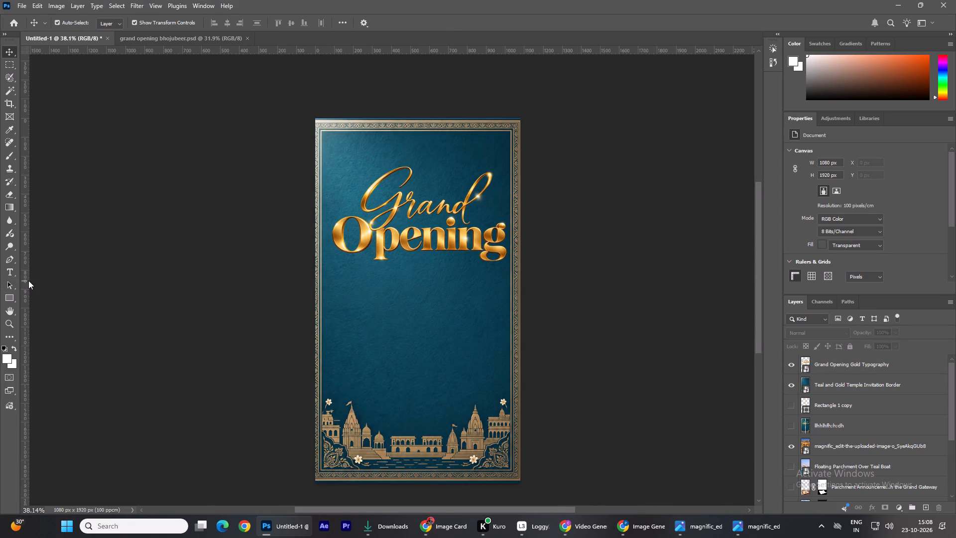
Place a vertical guide down the centre of the card.
drag(28, 280, 415, 365)
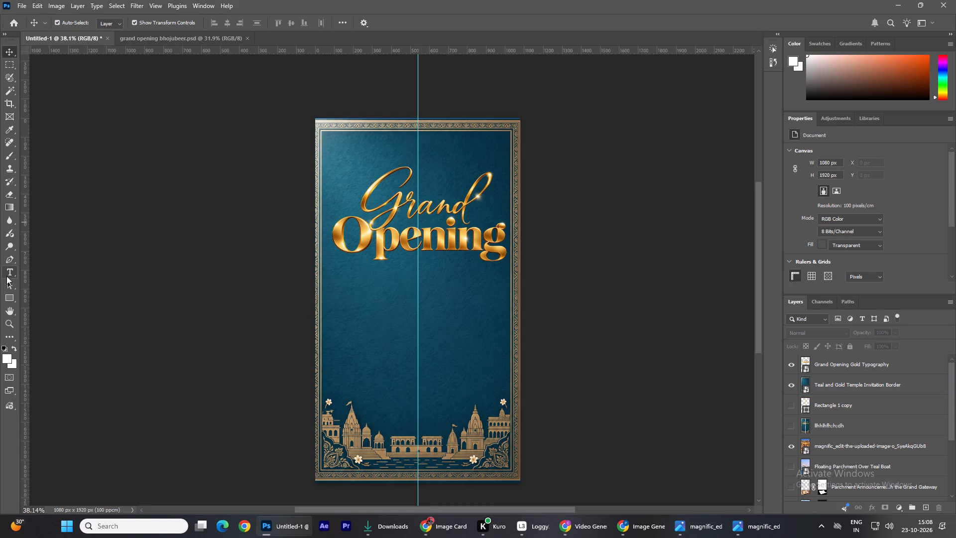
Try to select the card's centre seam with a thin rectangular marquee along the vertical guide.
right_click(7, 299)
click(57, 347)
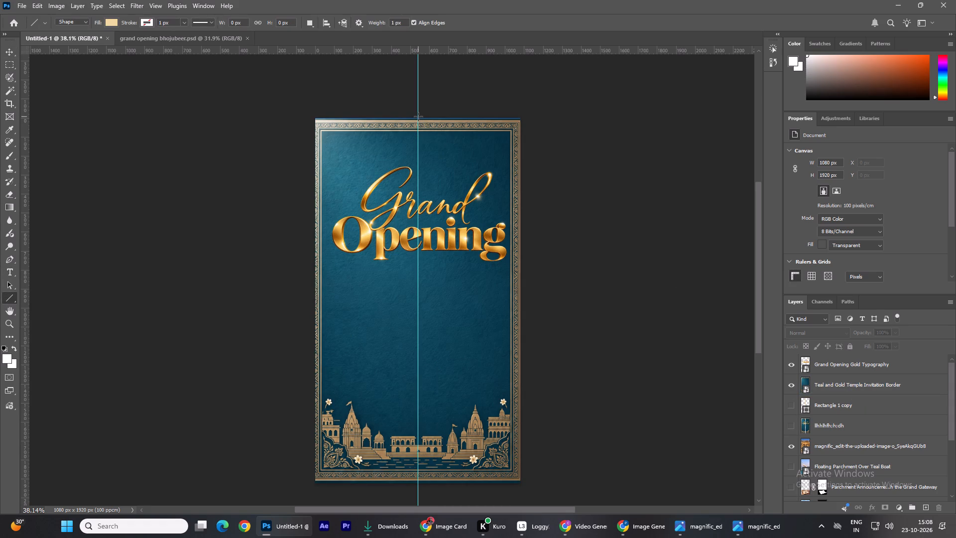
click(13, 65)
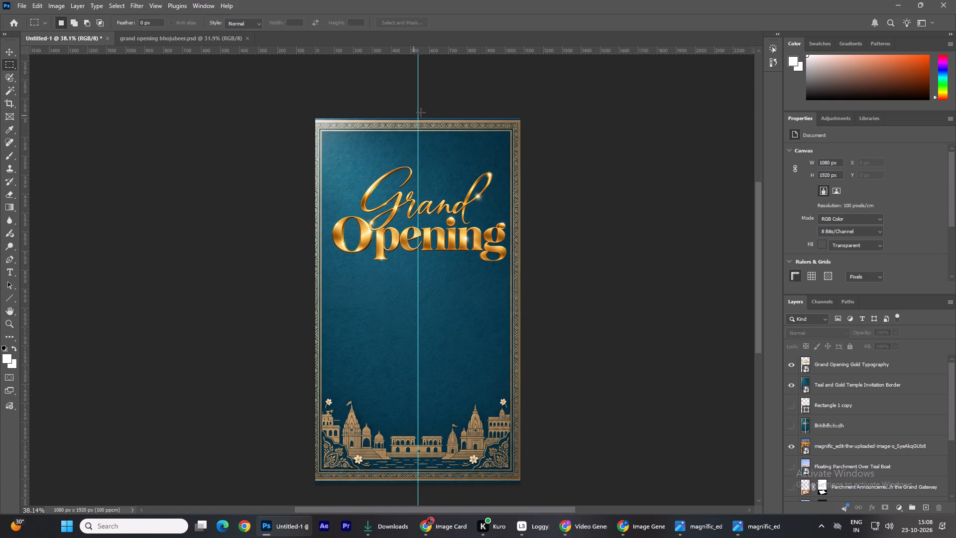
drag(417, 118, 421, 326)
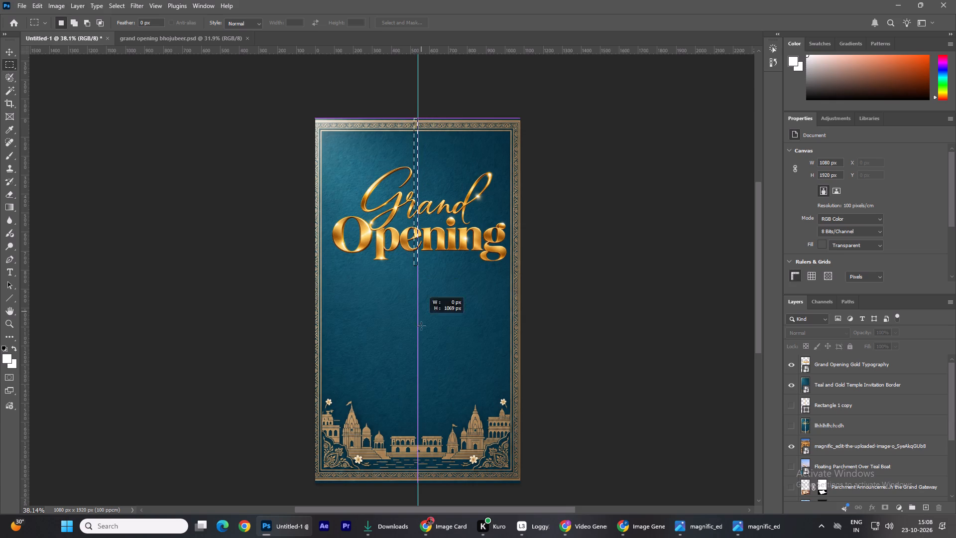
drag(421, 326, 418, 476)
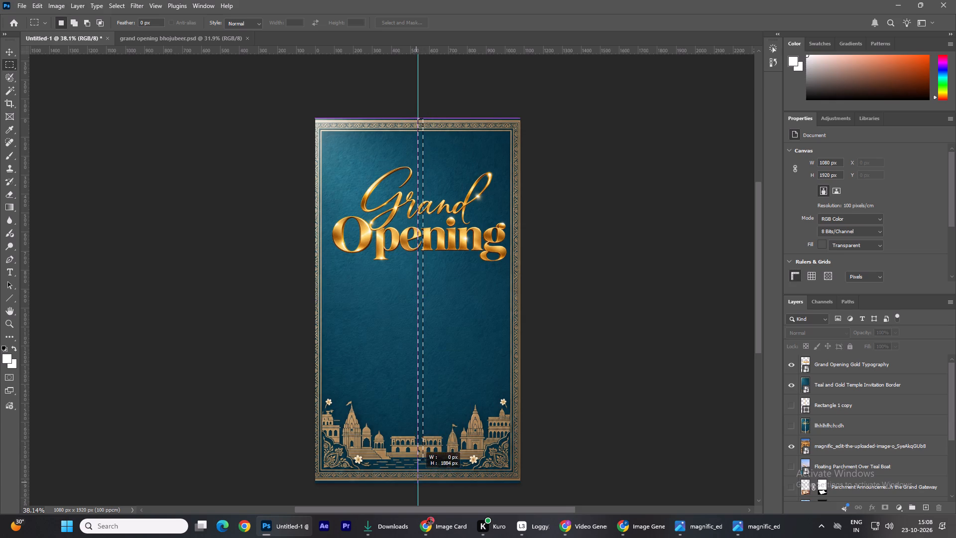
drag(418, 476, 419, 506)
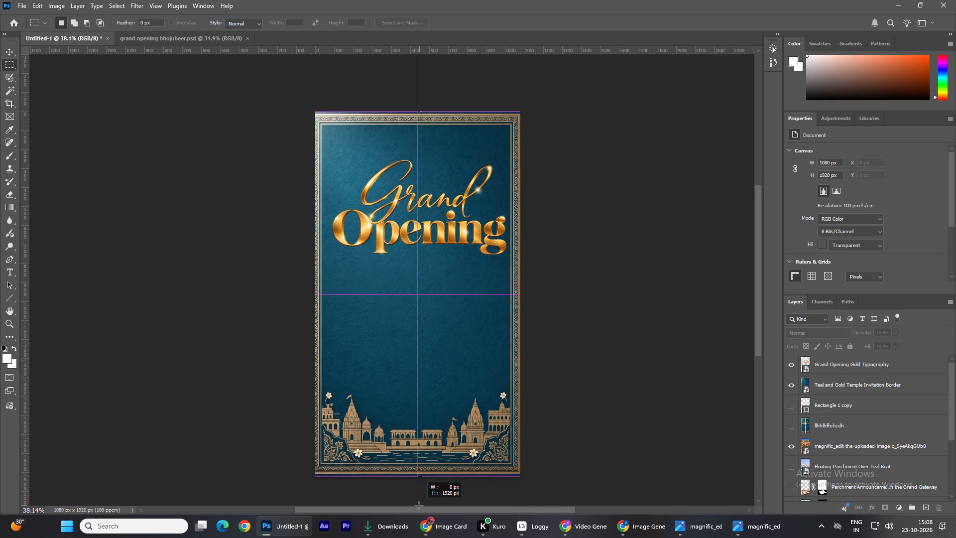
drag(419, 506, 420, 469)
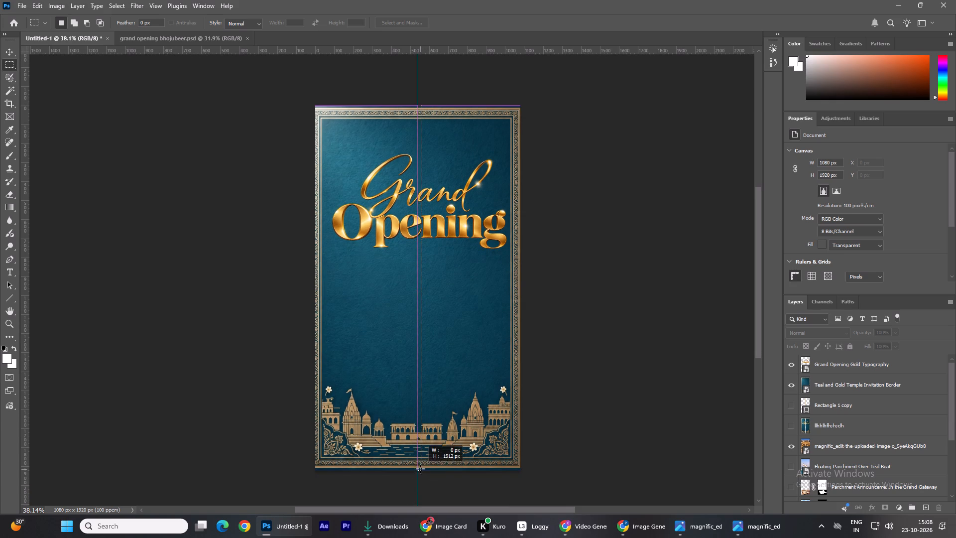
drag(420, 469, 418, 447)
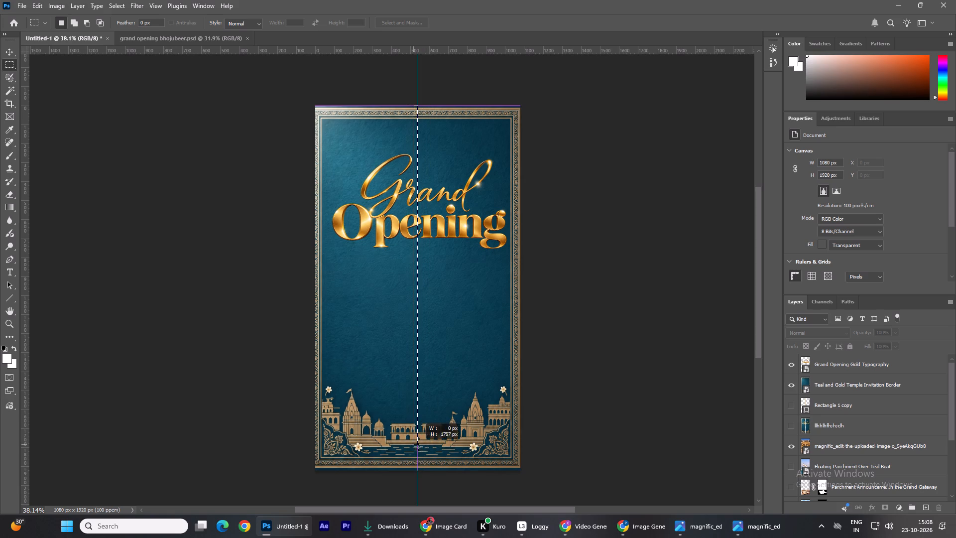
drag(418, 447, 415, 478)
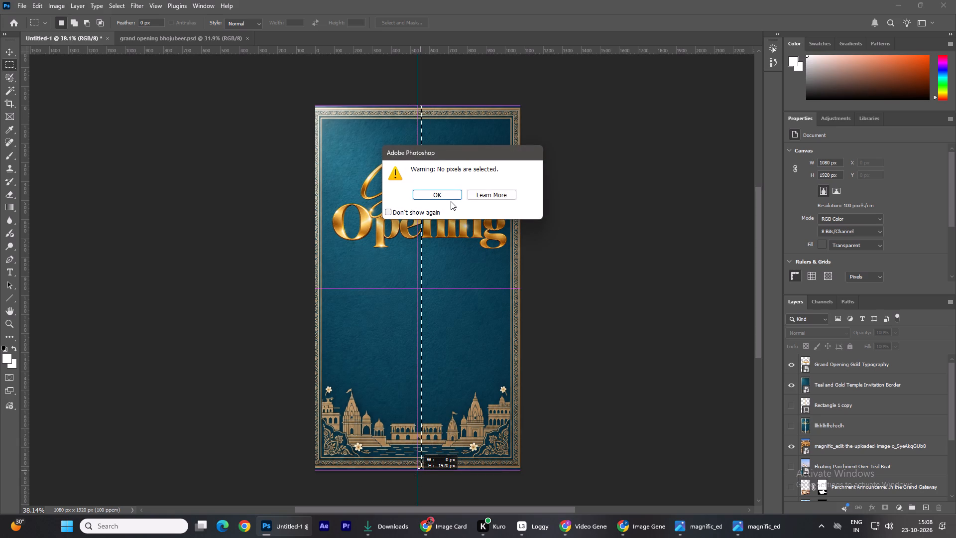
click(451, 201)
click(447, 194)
On the Teal and Gold Temple Invitation Border layer, make a single-column selection along the centre guide.
click(850, 395)
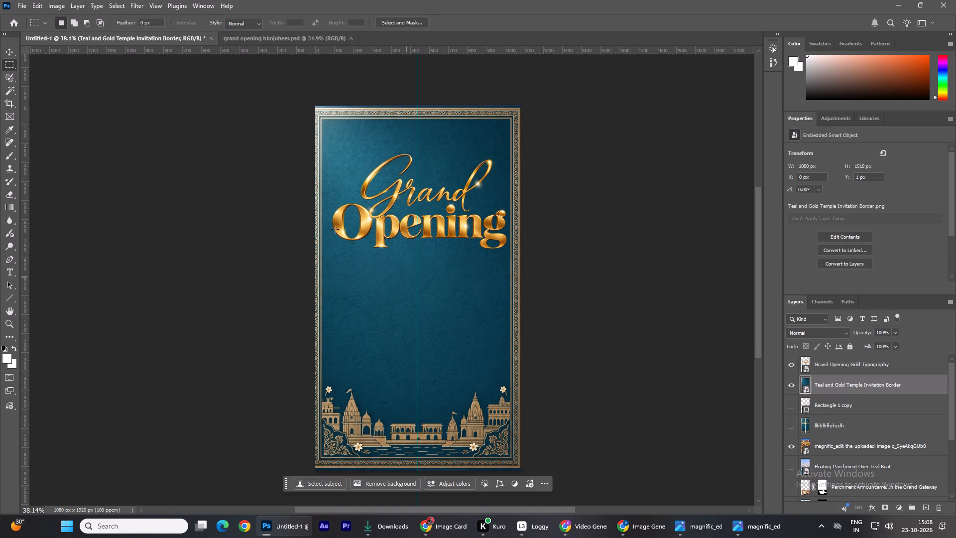
click(11, 297)
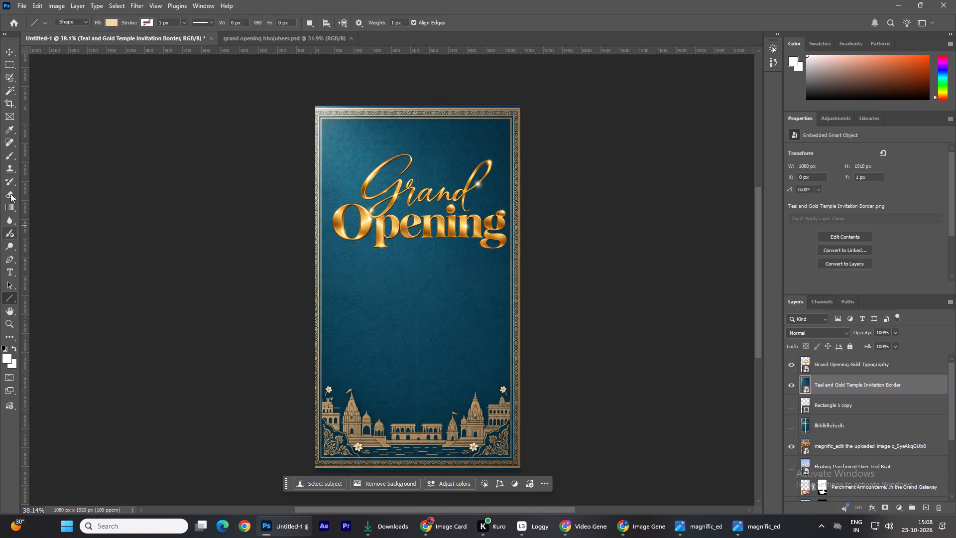
click(9, 63)
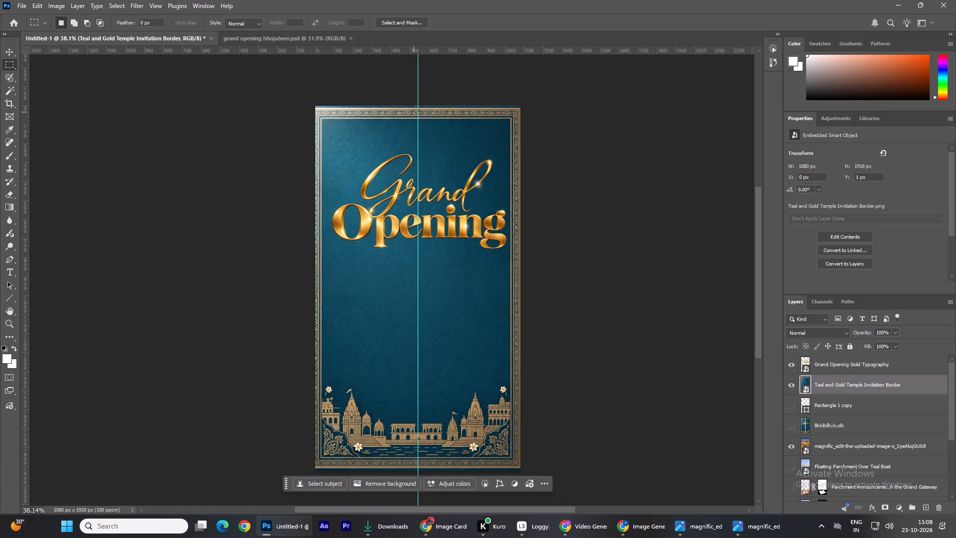
right_click(15, 64)
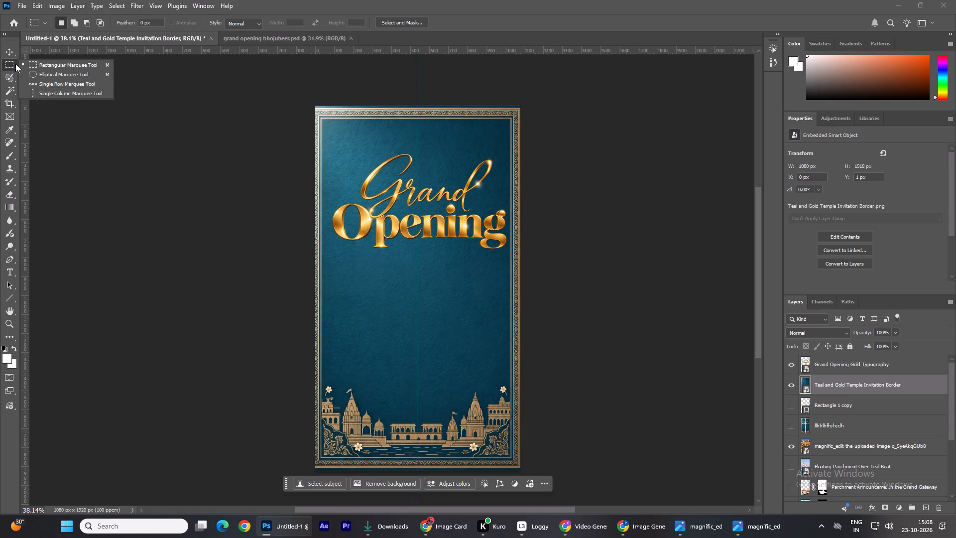
click(41, 86)
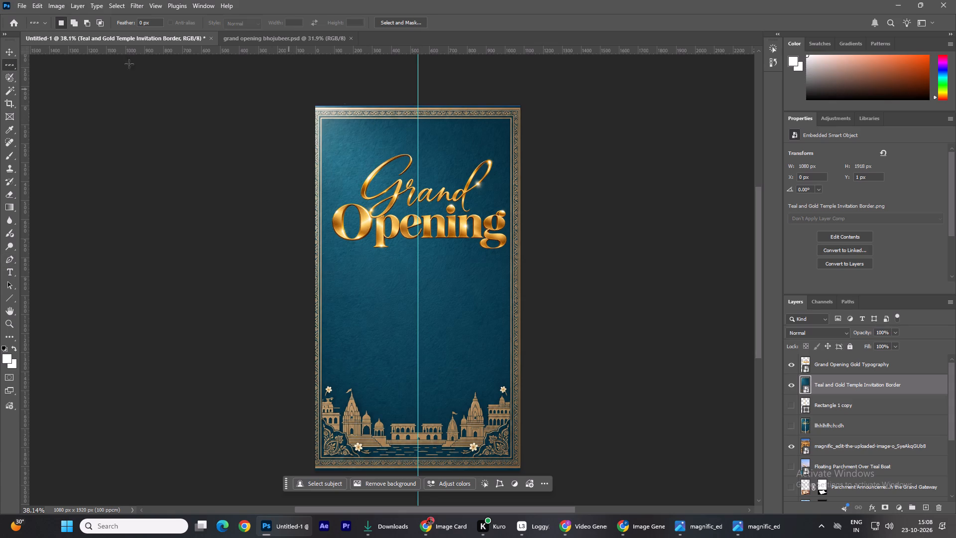
right_click(1, 66)
right_click(6, 66)
click(41, 93)
drag(418, 104, 423, 151)
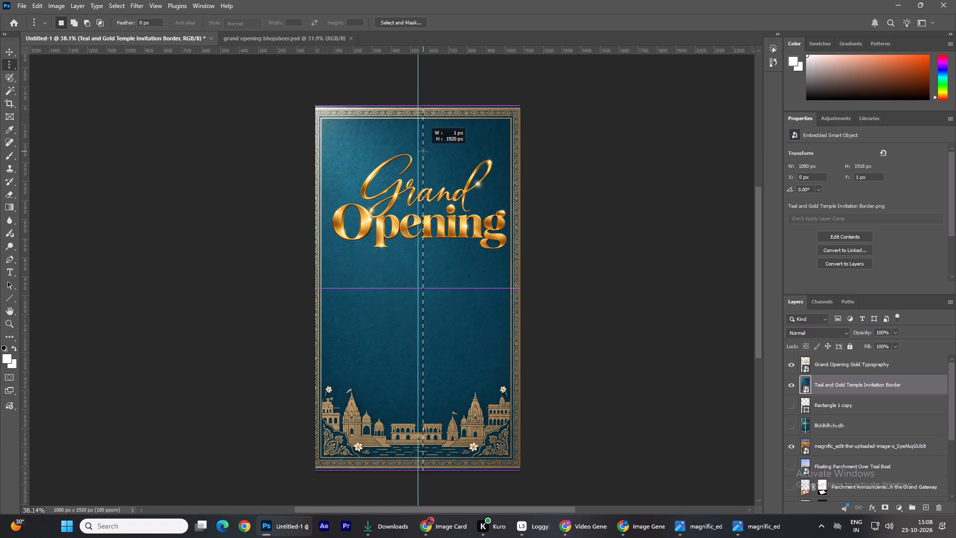
drag(423, 151, 417, 146)
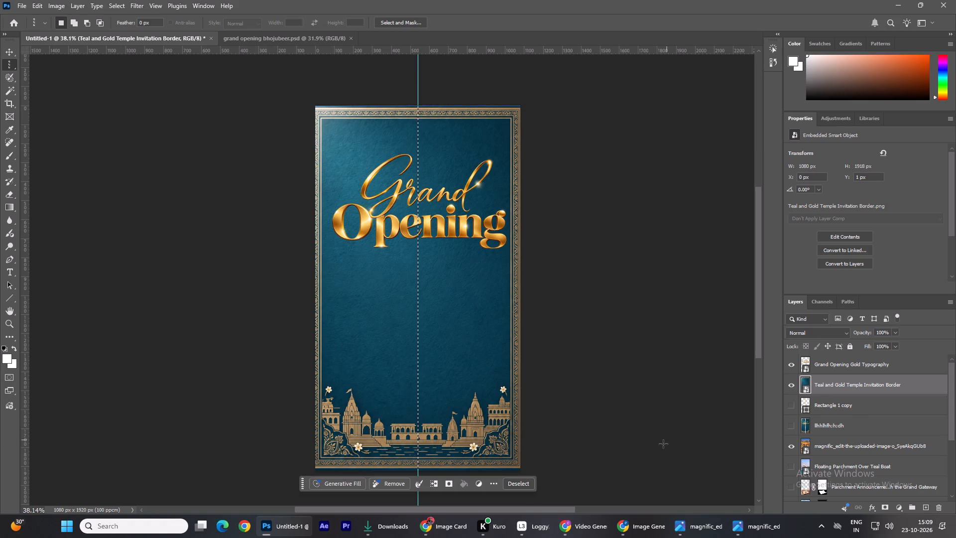
Rasterize the Teal and Gold Temple Invitation Border layer and delete its selected one-pixel centre column.
right_click(863, 386)
click(873, 348)
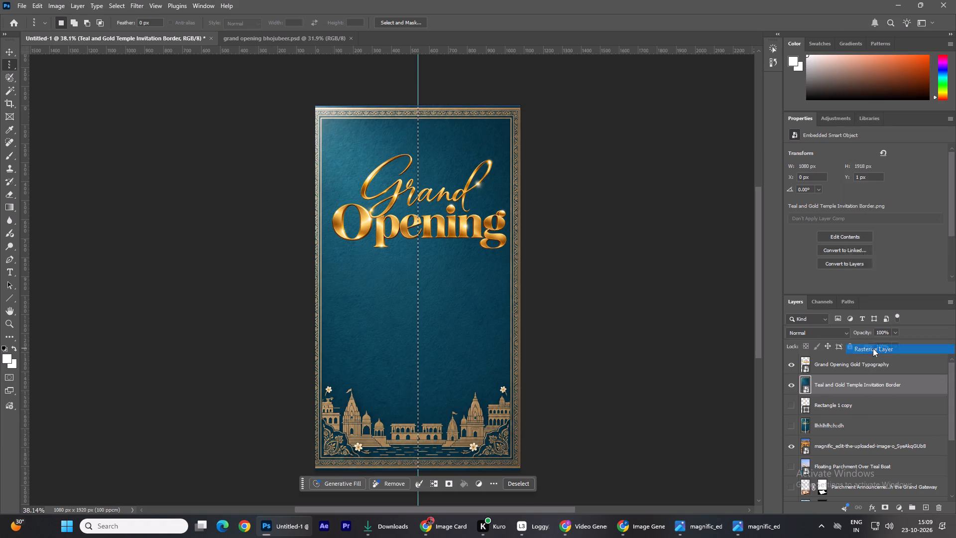
key(Delete)
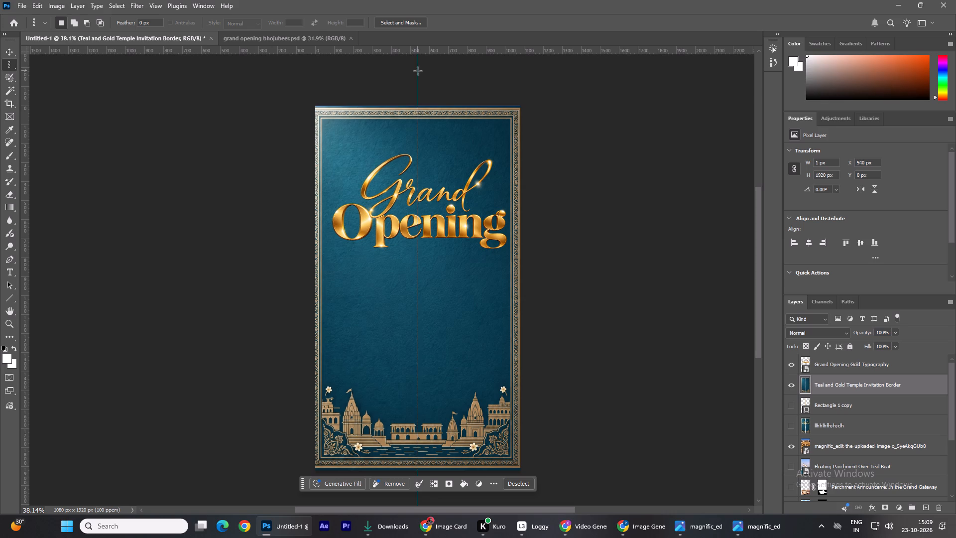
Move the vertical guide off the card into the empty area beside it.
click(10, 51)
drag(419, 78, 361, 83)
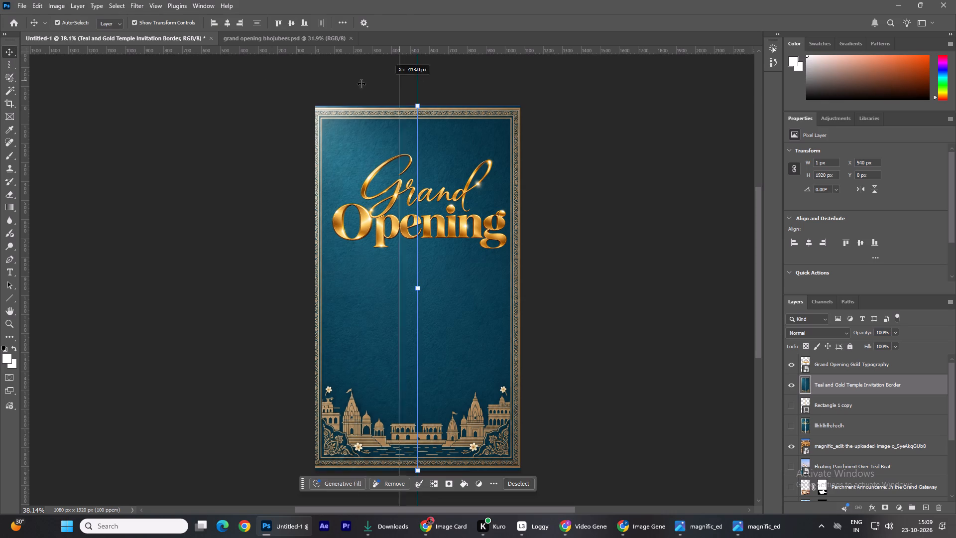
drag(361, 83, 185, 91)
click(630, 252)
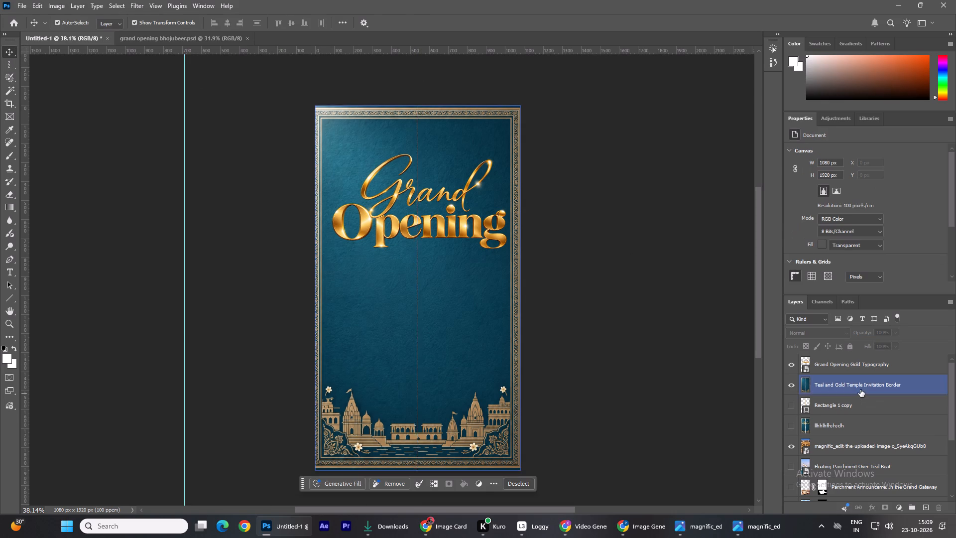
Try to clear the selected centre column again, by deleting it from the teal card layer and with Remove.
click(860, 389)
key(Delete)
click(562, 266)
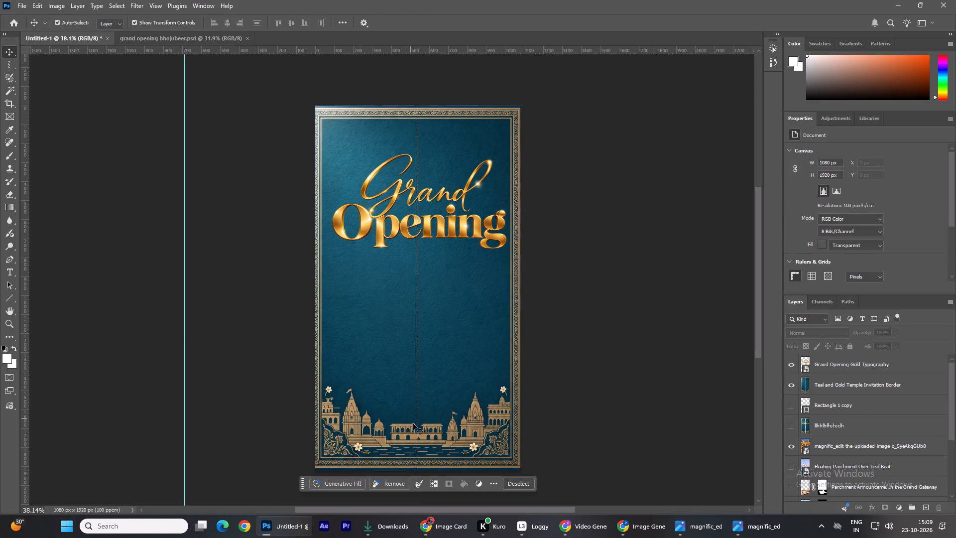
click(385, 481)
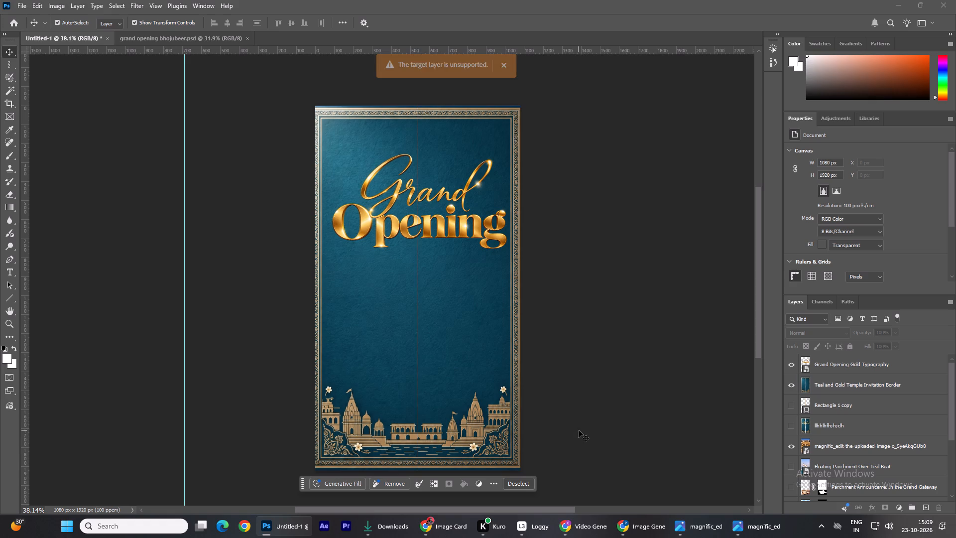
Deselect the single-column selection.
click(843, 383)
click(677, 367)
key(ctrl+d)
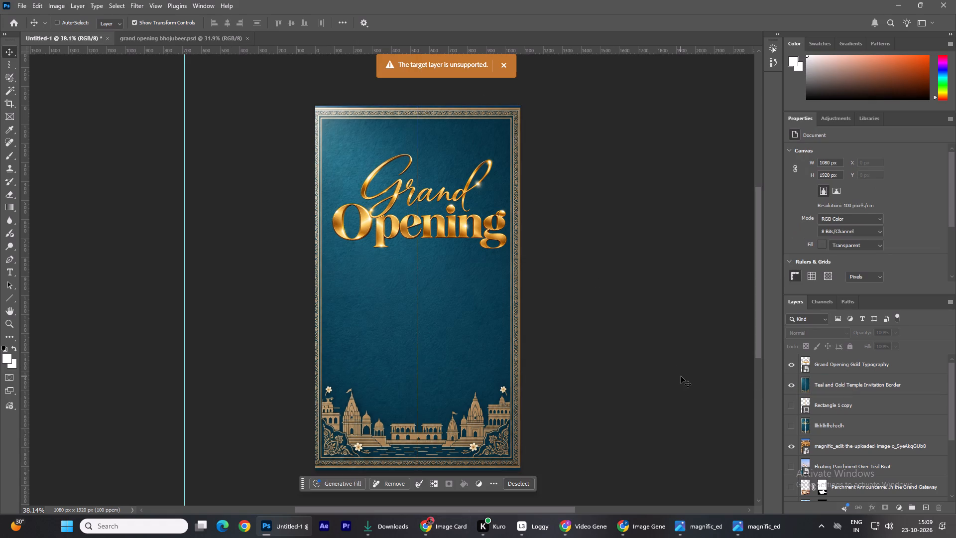
Delete the vertical guide beside the card.
click(185, 265)
key(Delete)
click(628, 242)
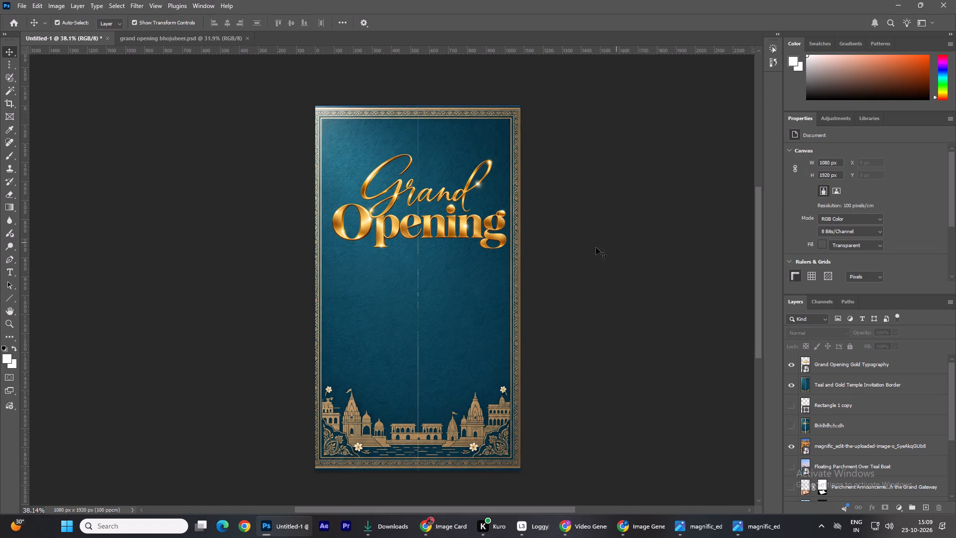
Move the Rectangle 1 copy layer directly above the Teal and Gold Temple Invitation Border layer and make it visible.
alt+scroll(433, 307, up, 9)
alt+scroll(404, 233, up, 5)
alt+scroll(407, 233, down, 4)
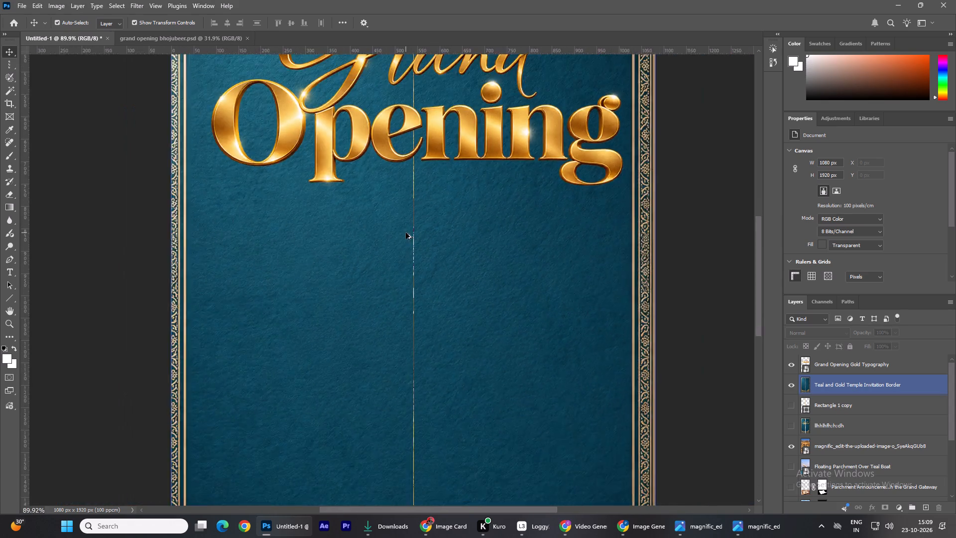
alt+scroll(406, 233, down, 9)
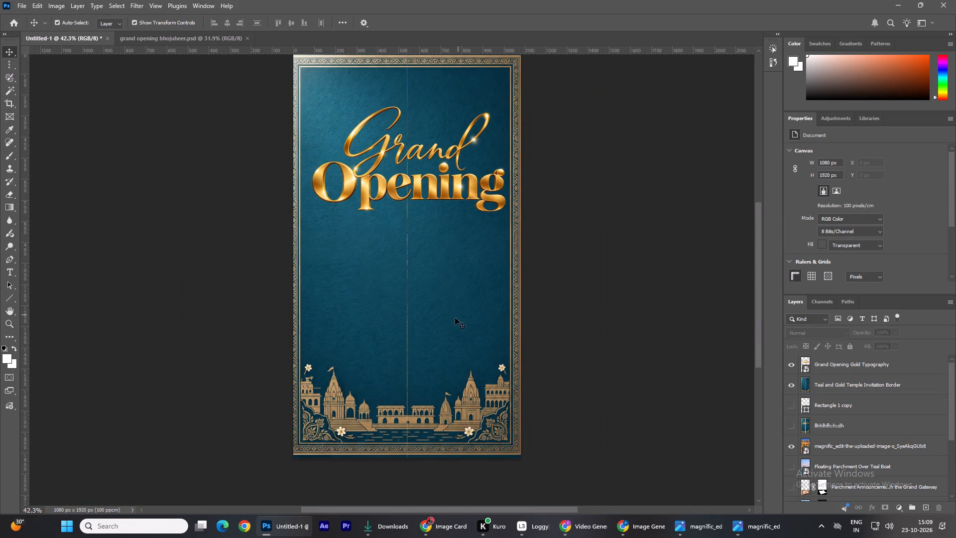
click(836, 407)
drag(846, 407, 848, 379)
click(791, 386)
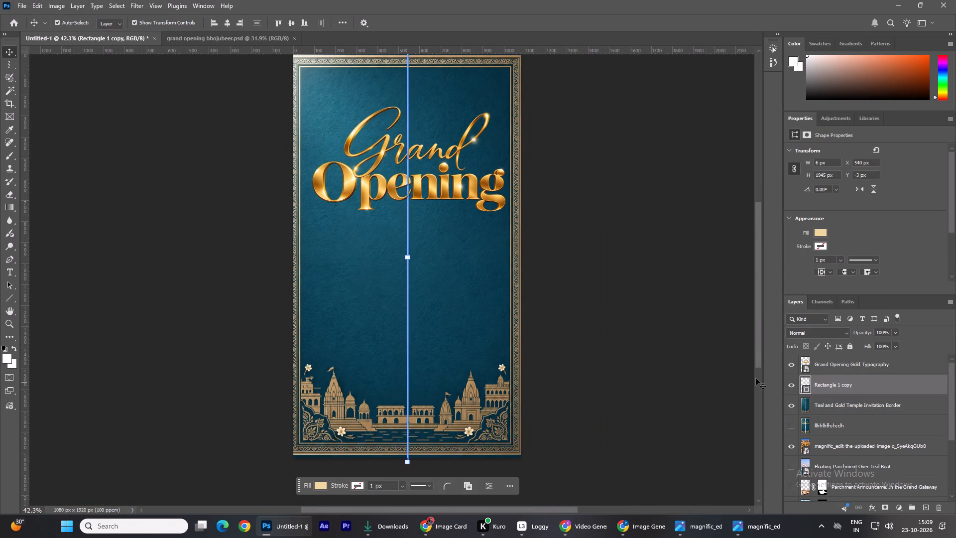
click(622, 301)
Set the Rectangle 1 copy layer's blend mode to Lighter Color.
scroll(621, 302, up, 4)
click(838, 387)
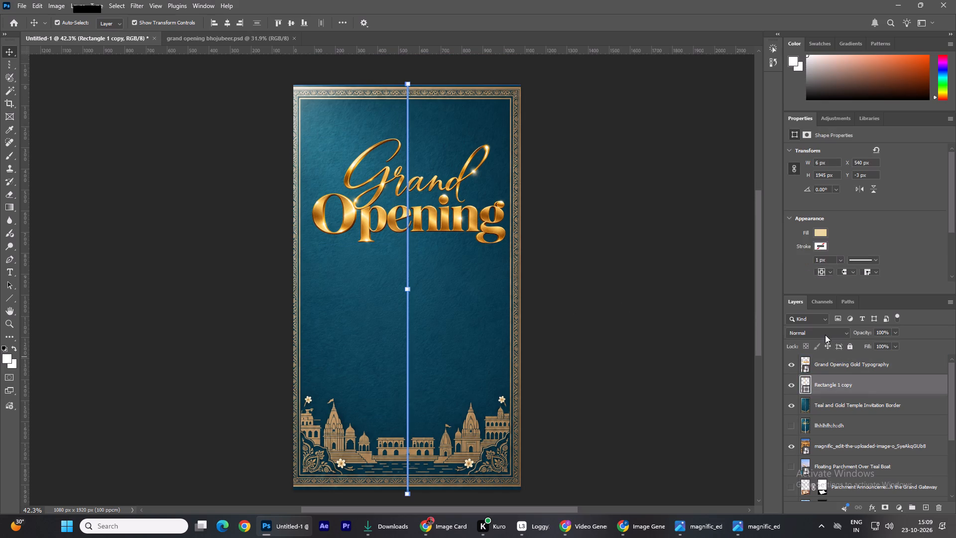
click(825, 335)
click(815, 351)
click(638, 303)
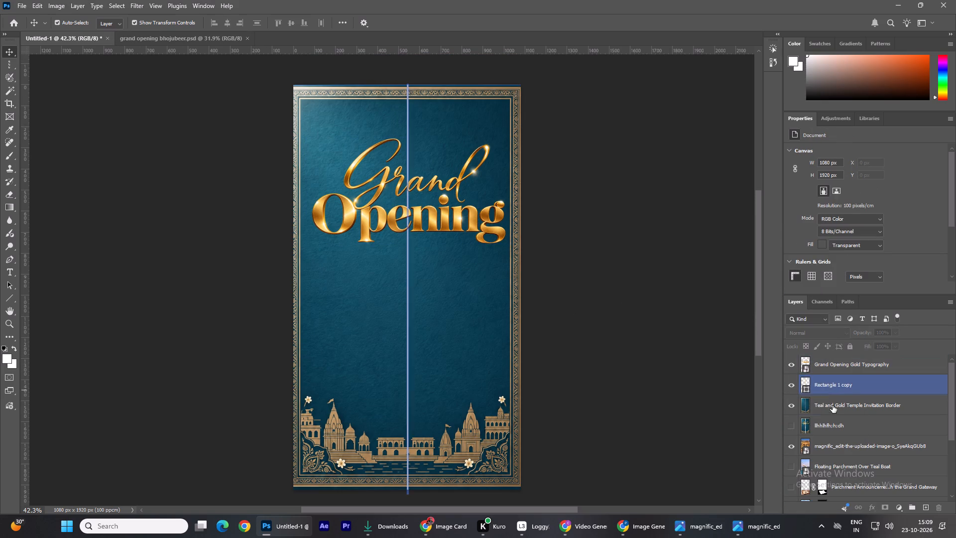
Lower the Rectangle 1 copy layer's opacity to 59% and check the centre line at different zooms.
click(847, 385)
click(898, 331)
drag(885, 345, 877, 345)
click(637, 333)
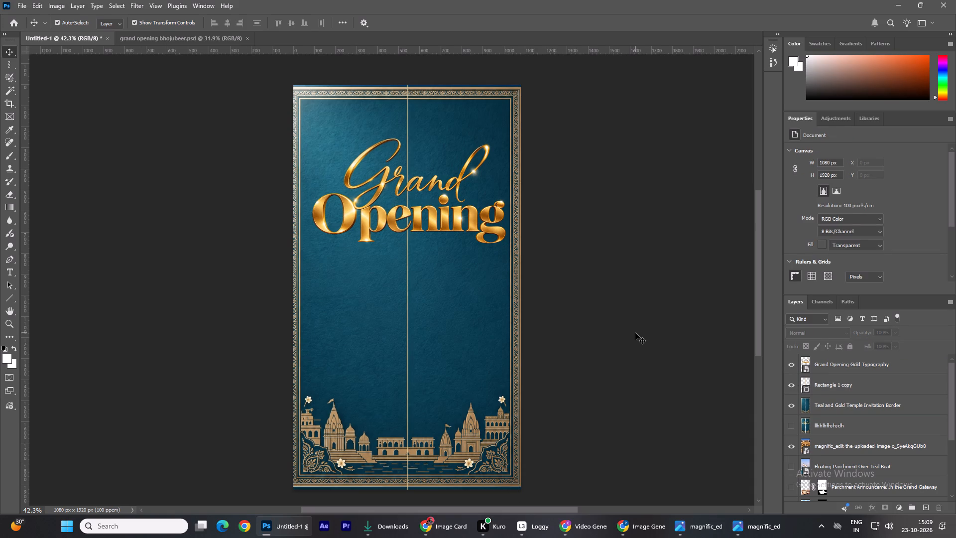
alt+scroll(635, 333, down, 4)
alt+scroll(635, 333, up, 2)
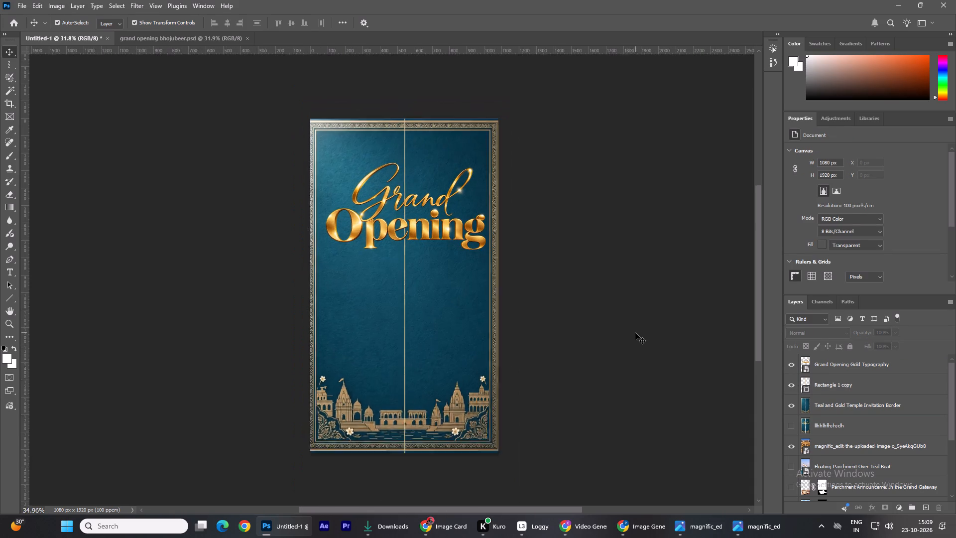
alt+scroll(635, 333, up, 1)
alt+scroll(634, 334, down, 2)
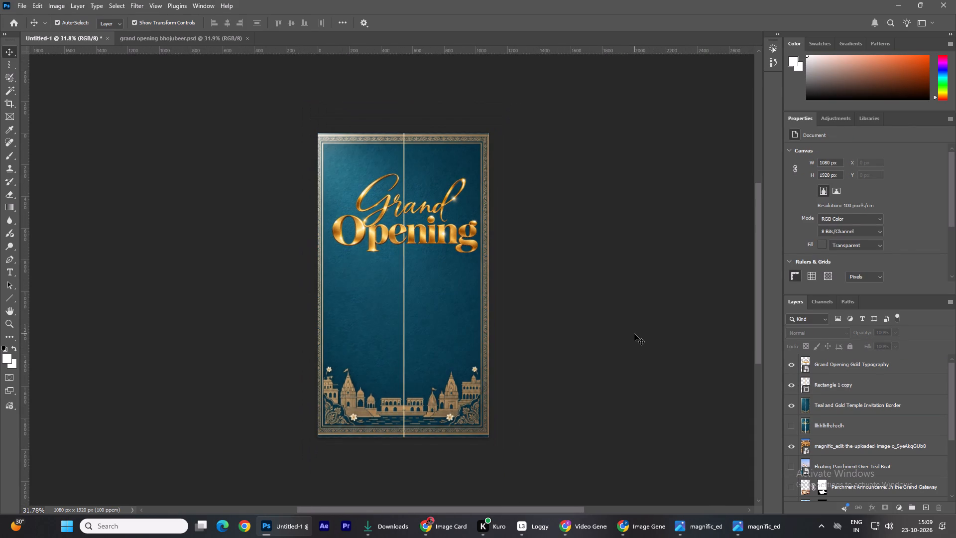
Set the Rectangle 1 copy layer's opacity to 25%.
click(867, 383)
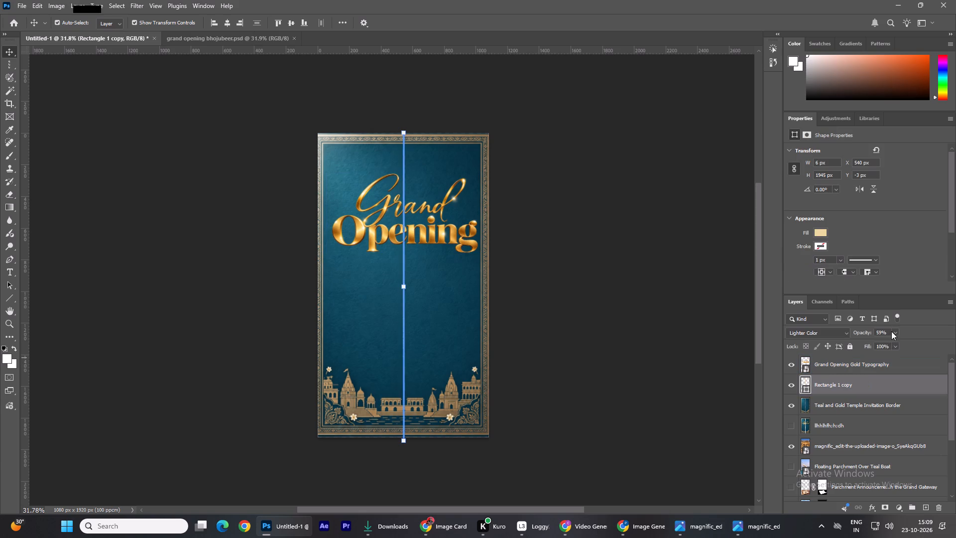
click(892, 331)
drag(887, 342, 880, 344)
double_click(594, 345)
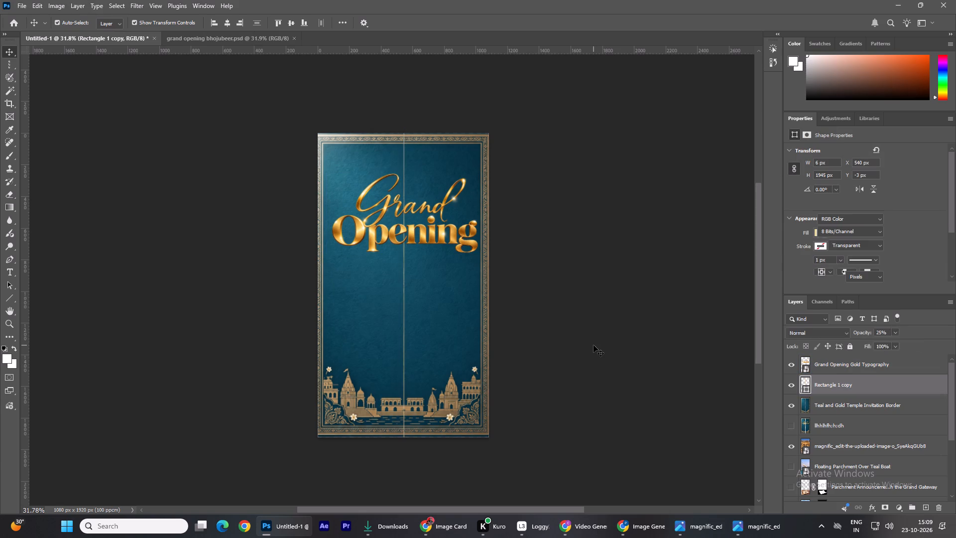
alt+scroll(594, 345, down, 2)
click(594, 345)
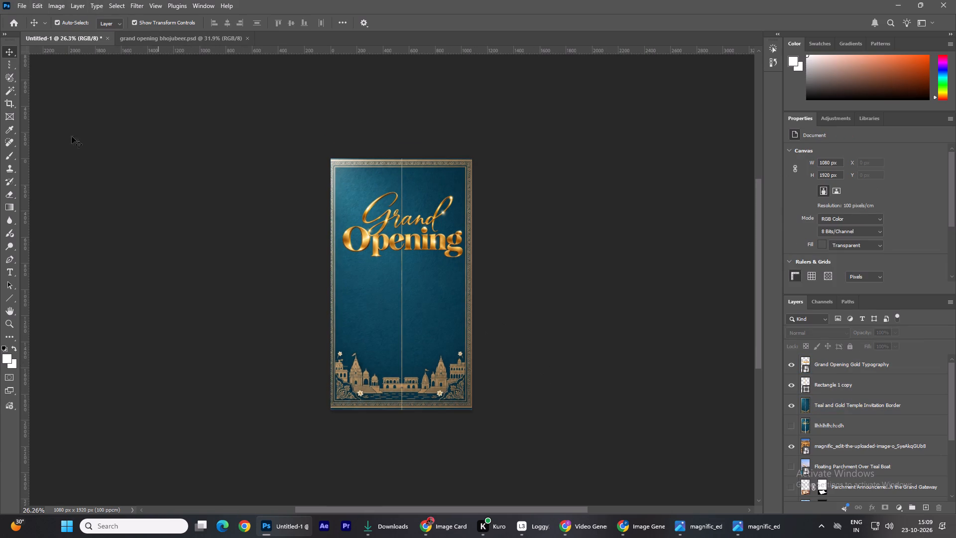
Export the door card as a 1080 x 1920 JPG named dshshsdoer in the Downloads folder.
click(24, 8)
click(53, 161)
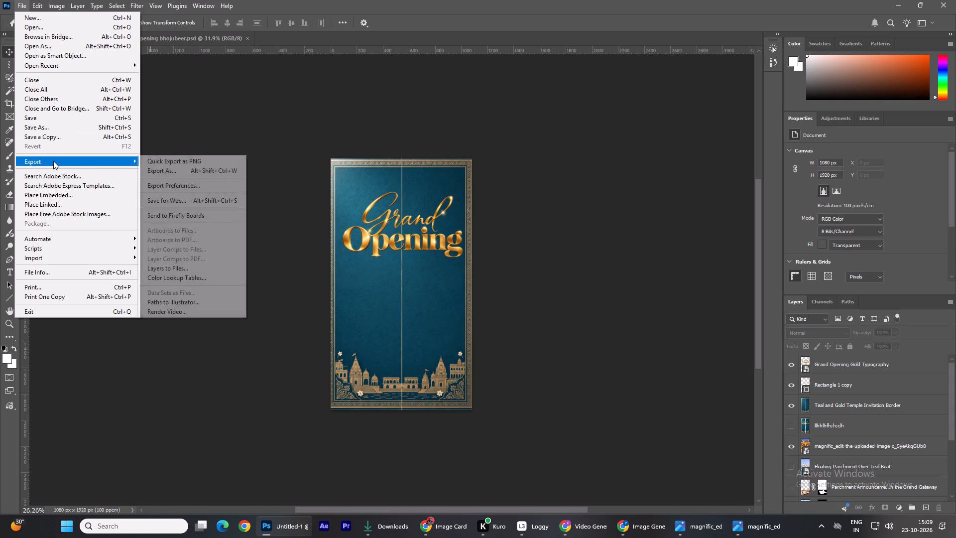
click(179, 171)
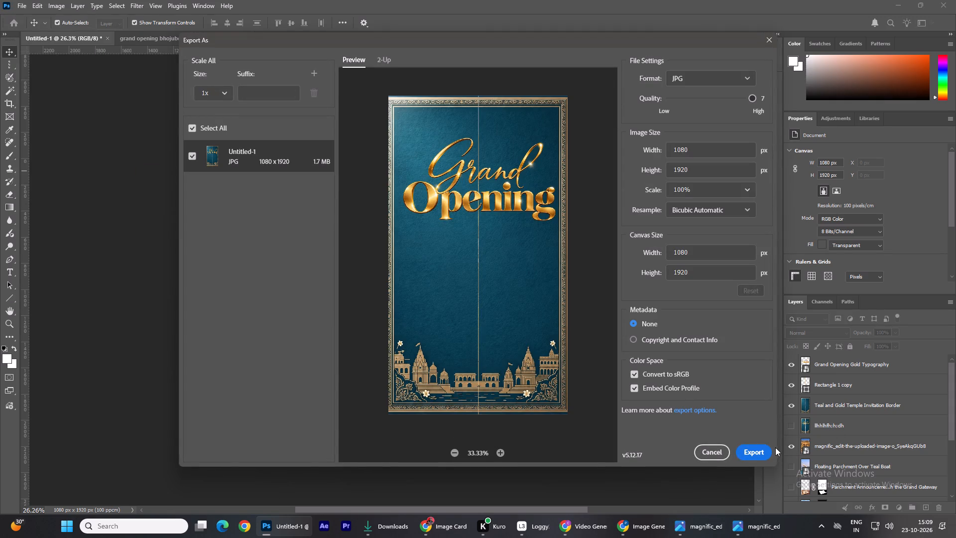
click(749, 452)
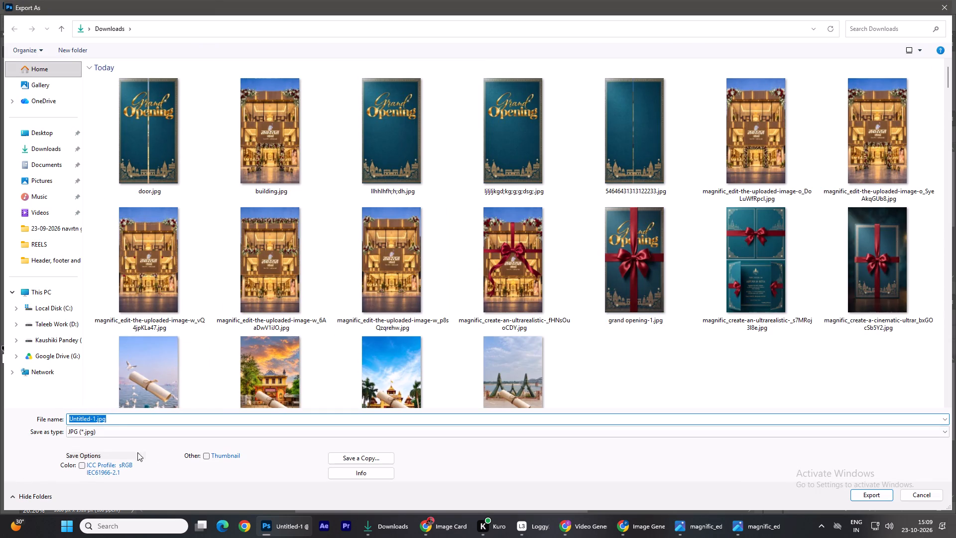
text(dshs)
key(h)
key(s)
text(doer)
click(867, 490)
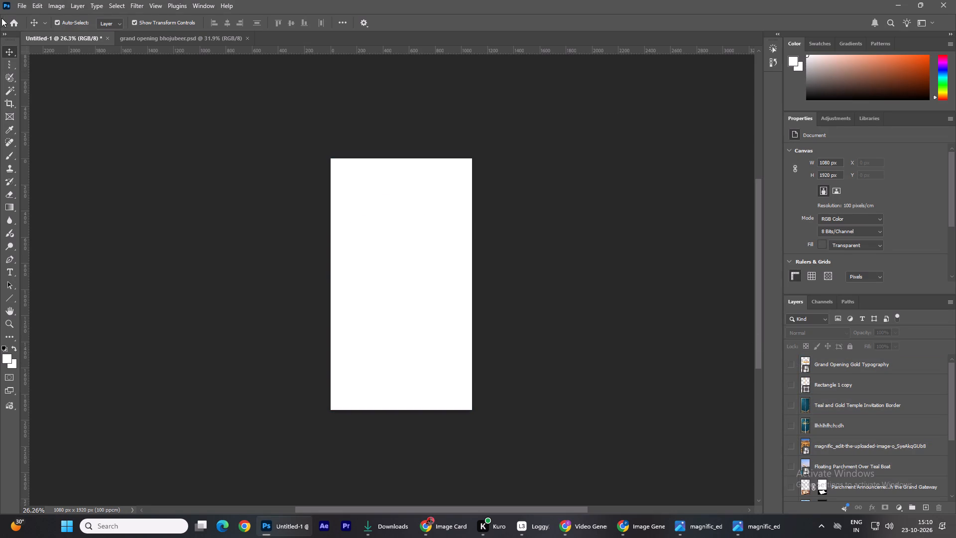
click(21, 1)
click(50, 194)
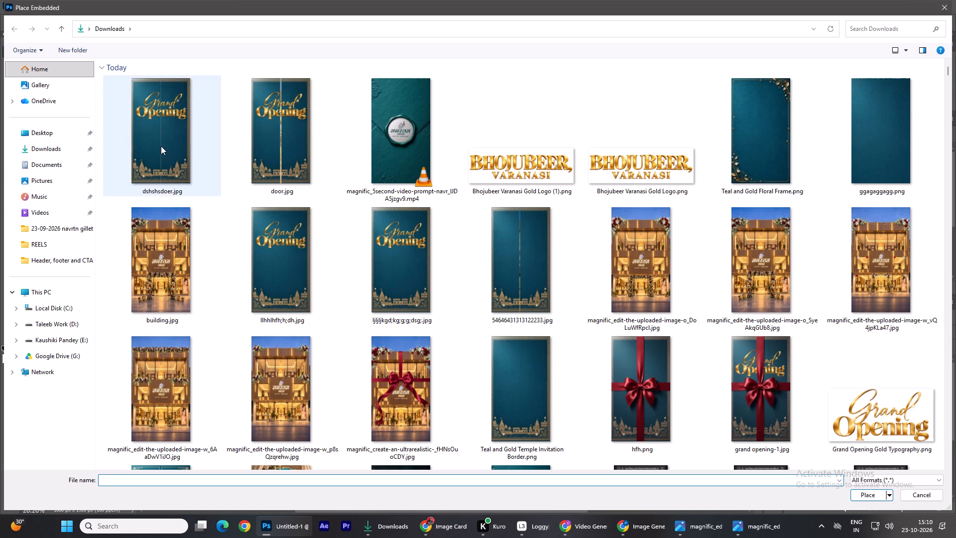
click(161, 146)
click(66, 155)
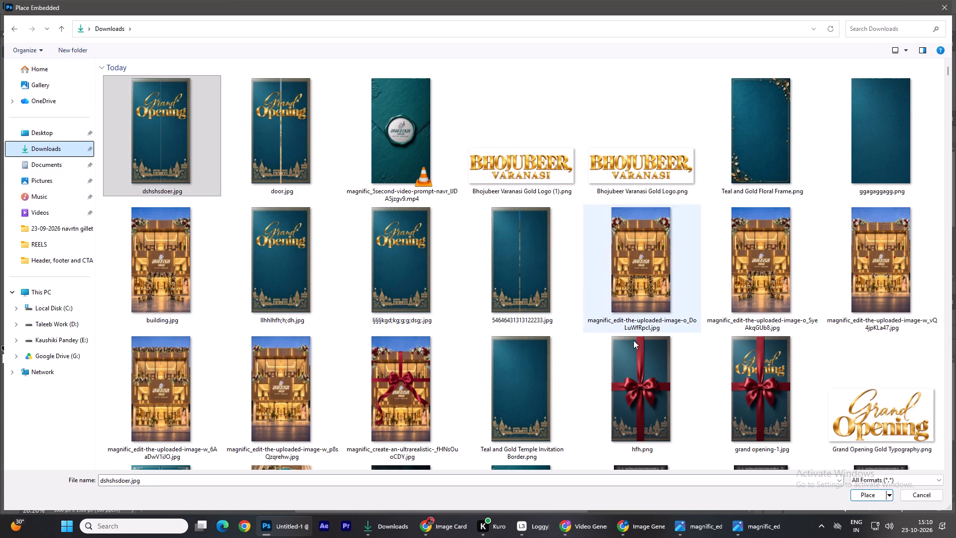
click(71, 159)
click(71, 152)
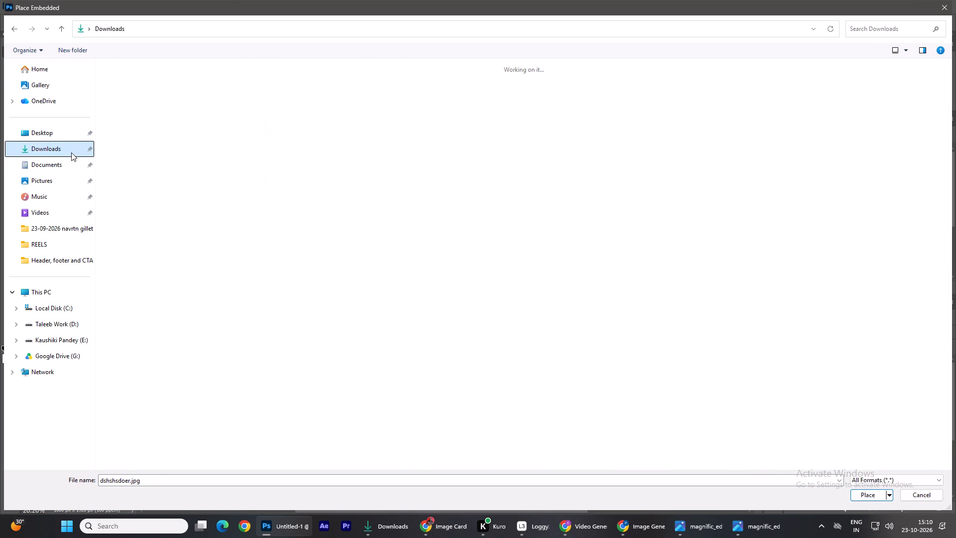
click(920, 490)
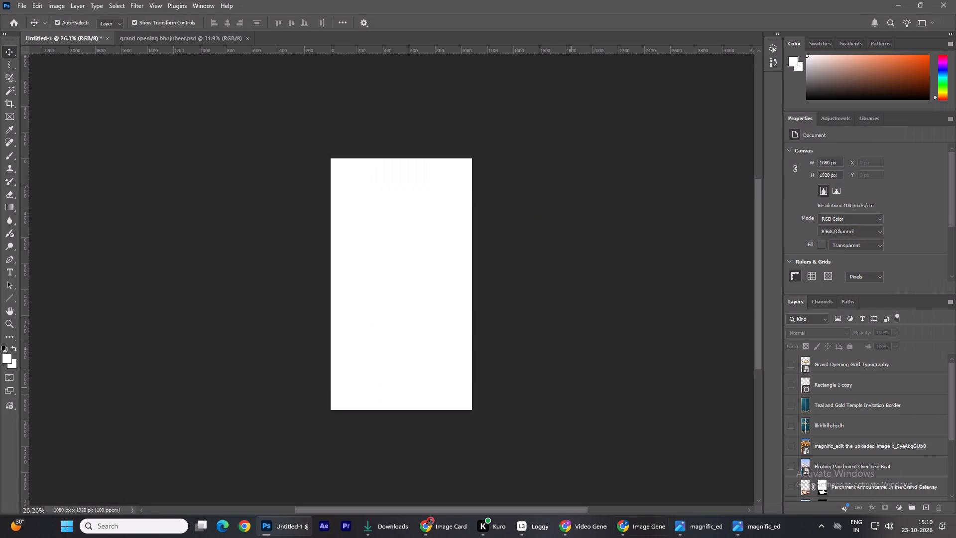
Switch to ChatGPT and download the enlarged open-envelope image.
click(456, 536)
click(793, 73)
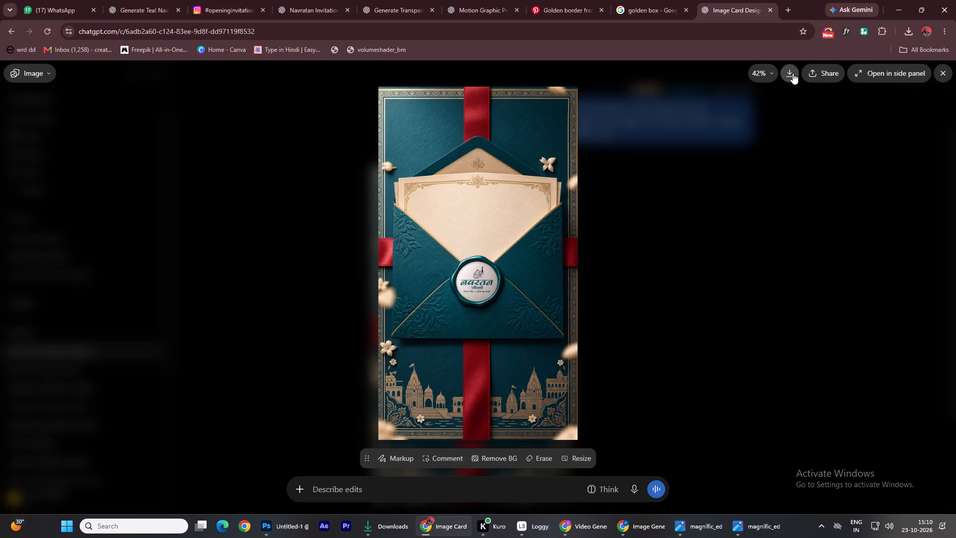
Place Luxury Teal and Gold Indian Invitation.png as an embedded image in the Untitled-1 Photoshop document.
click(288, 530)
click(19, 3)
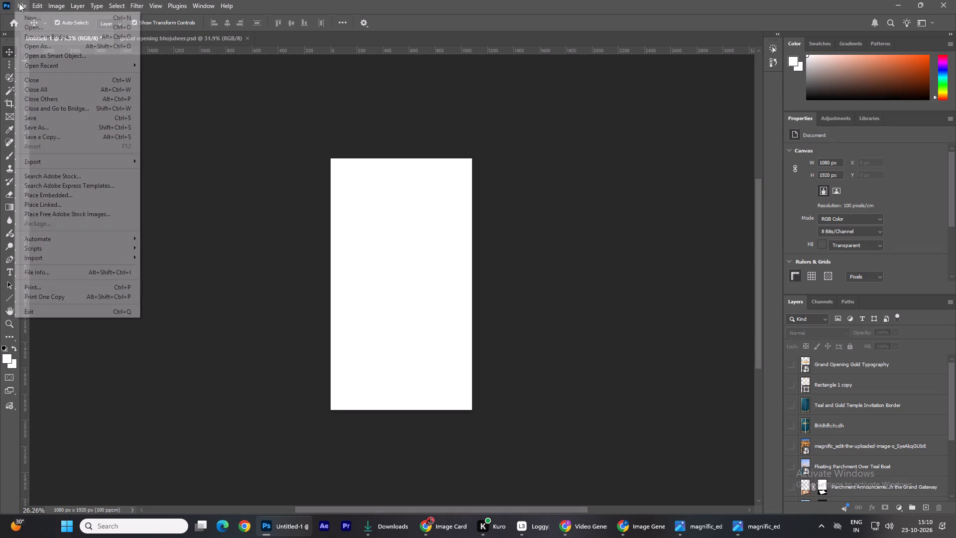
click(74, 196)
double_click(156, 127)
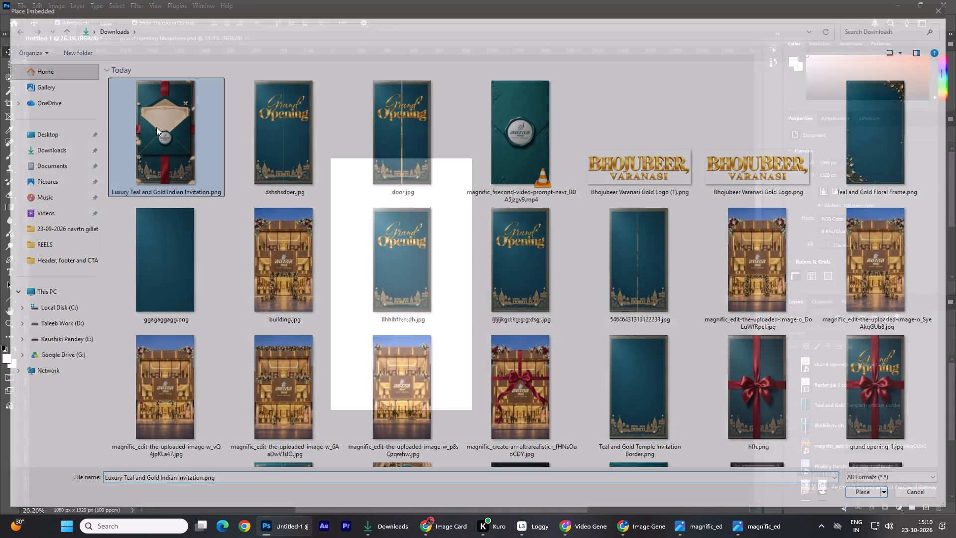
click(484, 437)
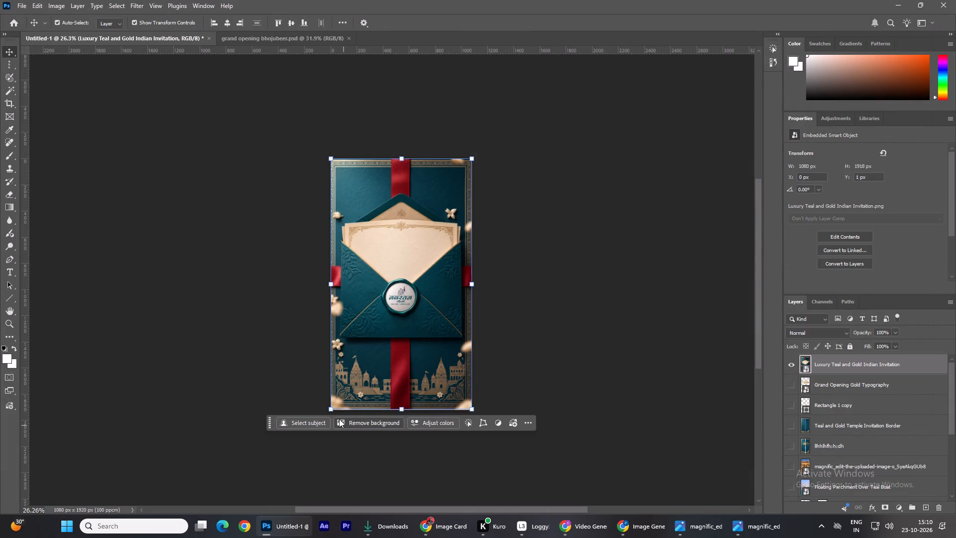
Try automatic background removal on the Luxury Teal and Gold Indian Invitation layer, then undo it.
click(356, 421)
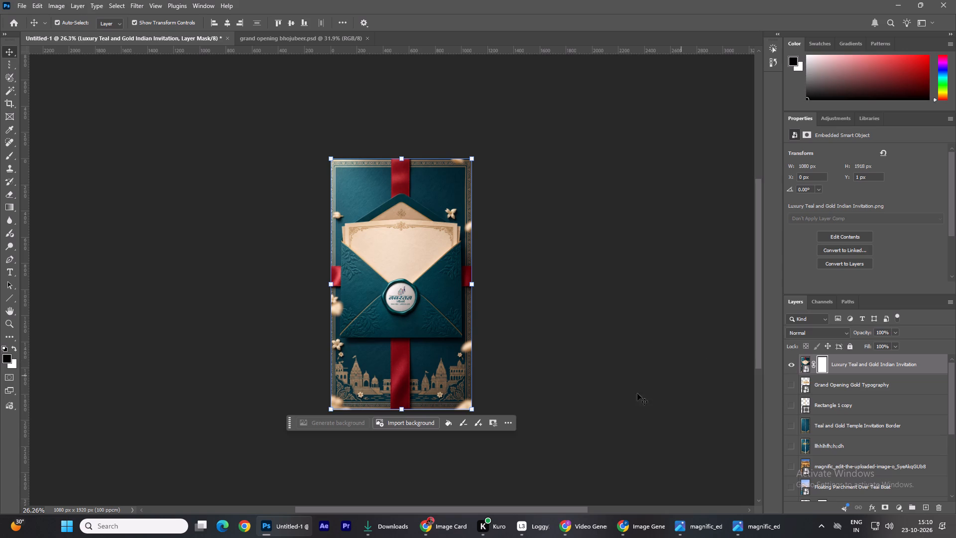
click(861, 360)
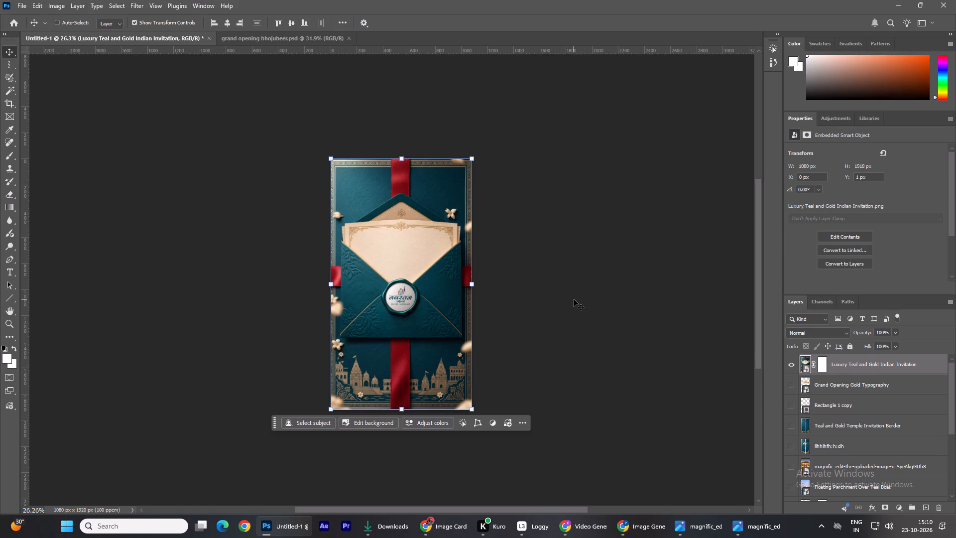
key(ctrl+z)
Trace a closed five-point Pen tool path around the envelope's body corners and the tip of its open flap.
click(580, 310)
alt+scroll(363, 355, up, 5)
scroll(371, 313, up, 4)
click(397, 387)
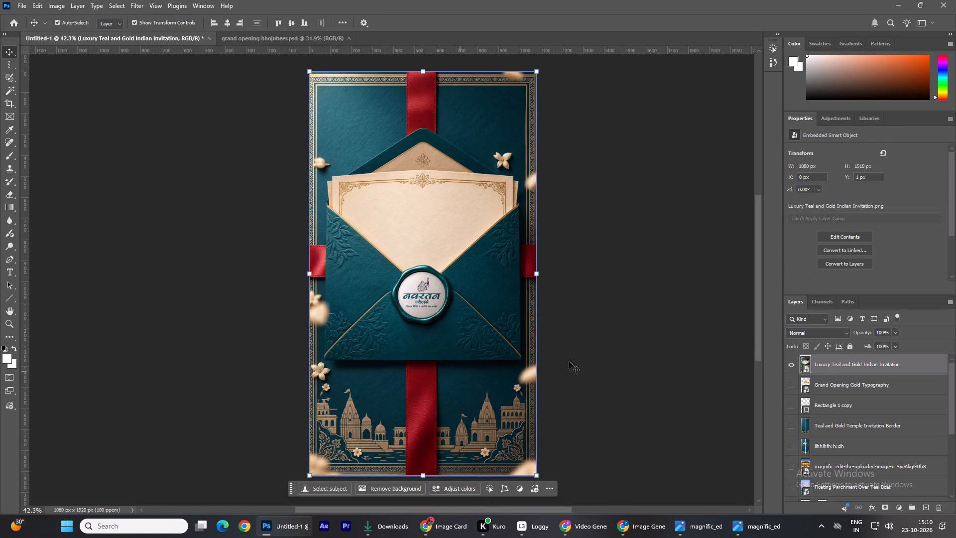
right_click(6, 68)
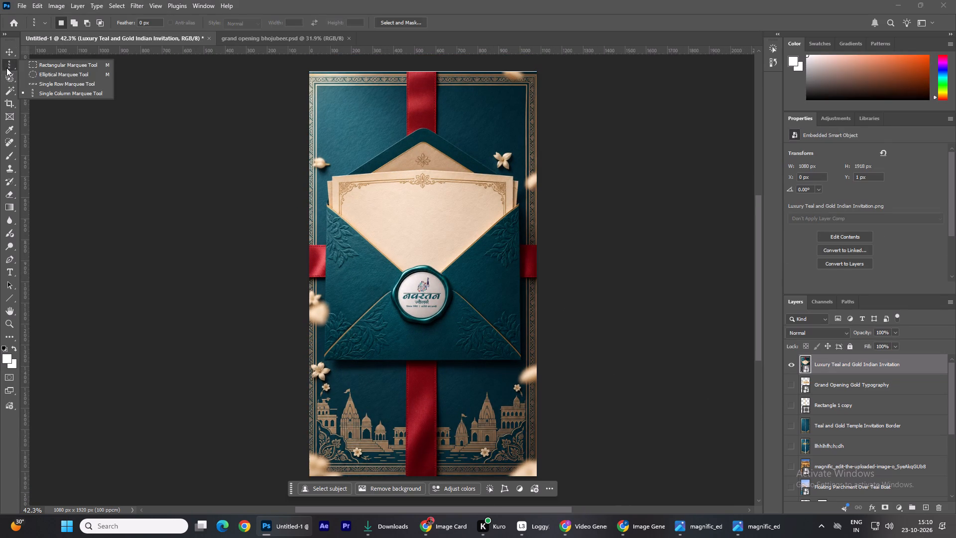
click(36, 68)
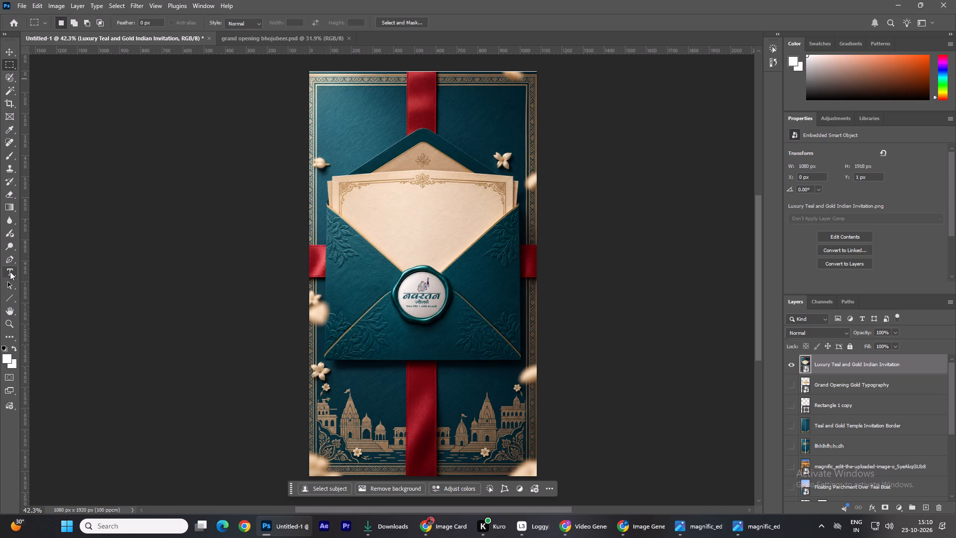
click(8, 261)
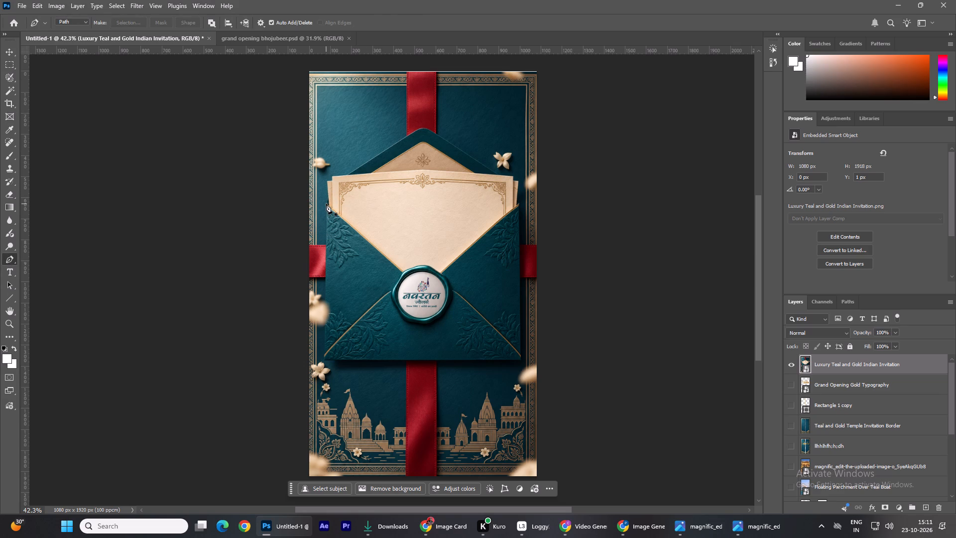
click(326, 204)
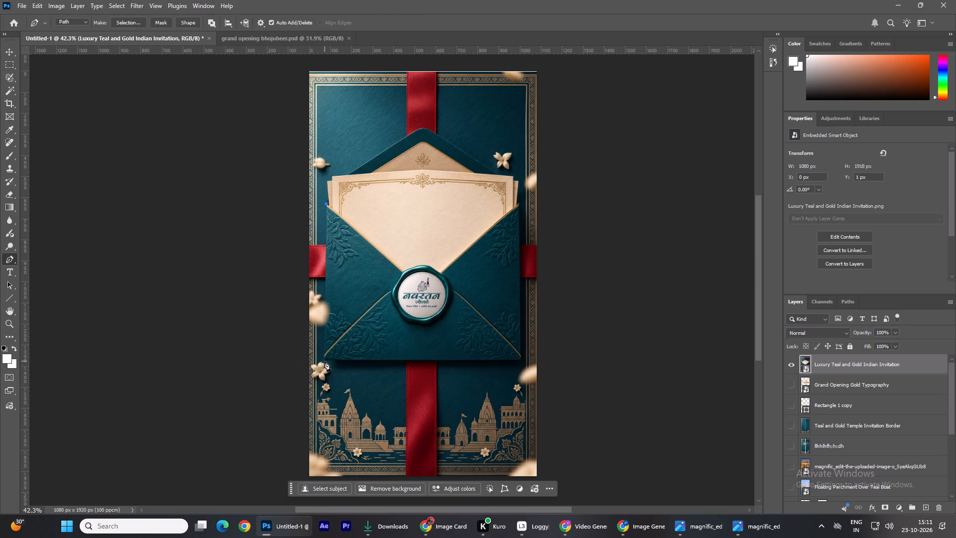
click(324, 361)
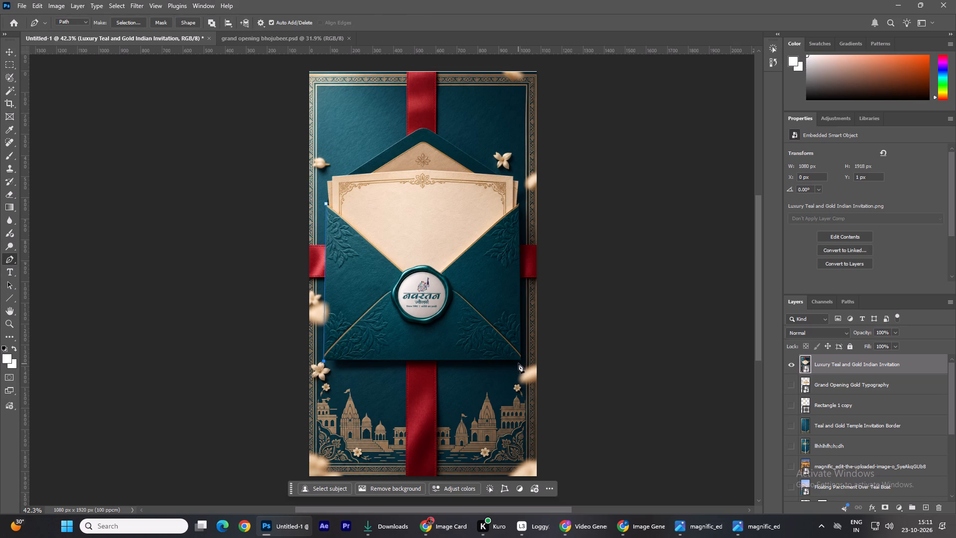
click(519, 363)
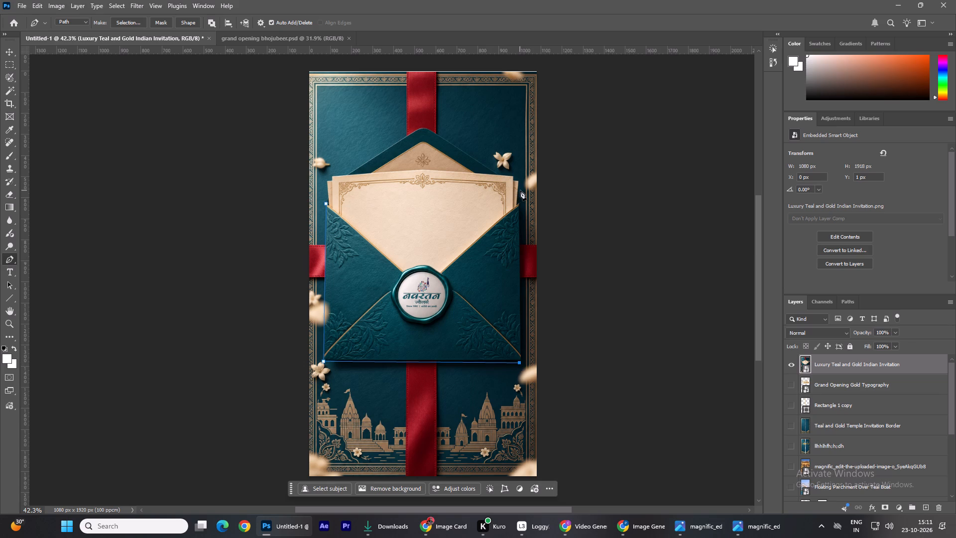
click(520, 204)
click(426, 129)
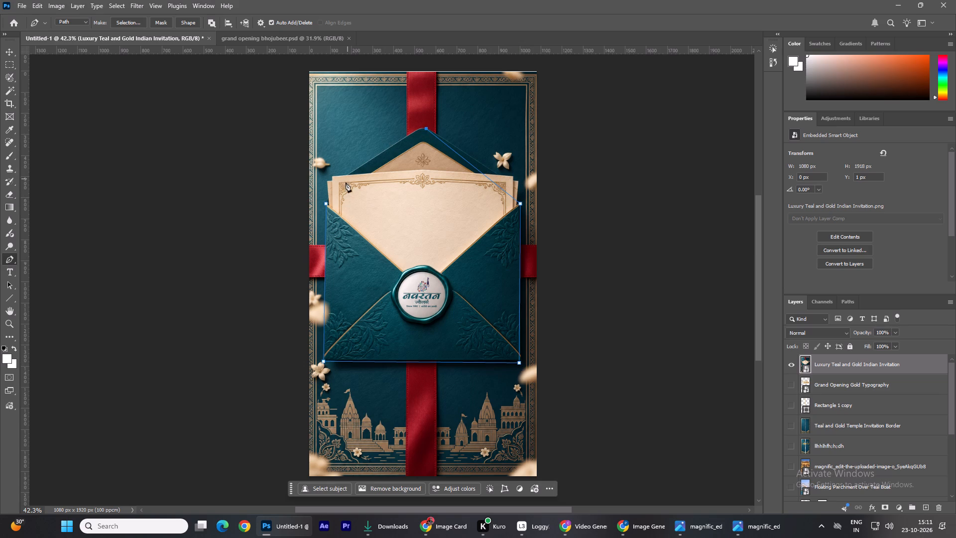
click(326, 203)
Convert the envelope path into a selection.
right_click(390, 200)
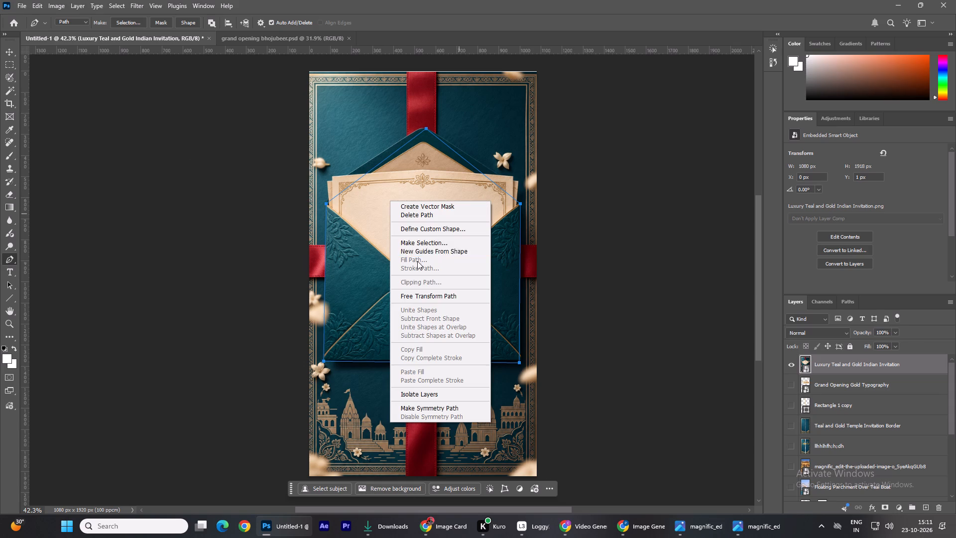
click(424, 244)
click(525, 136)
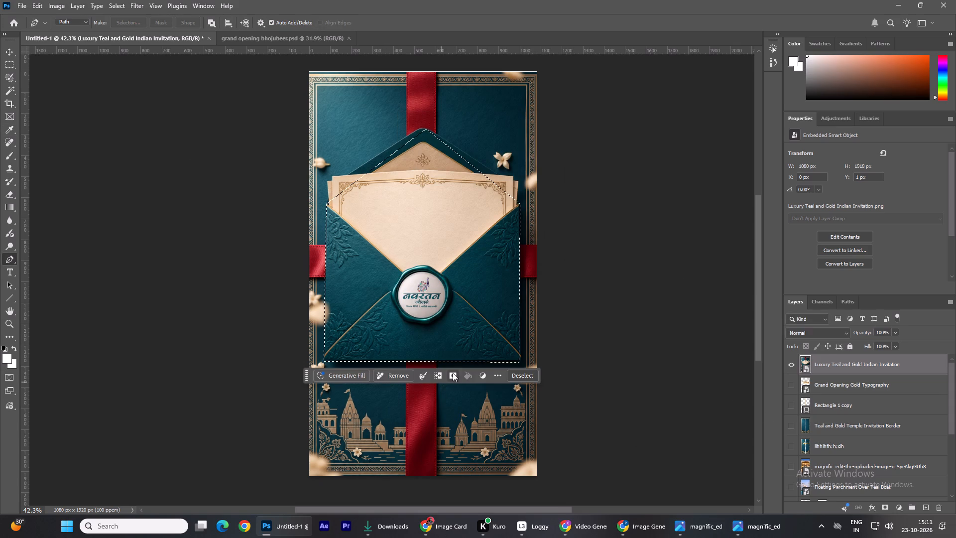
Add a layer mask from the envelope selection to the Luxury Teal and Gold Indian Invitation layer.
click(453, 373)
Move the masked envelope lower on the canvas, to about X -28 px and Y 112 px.
click(10, 48)
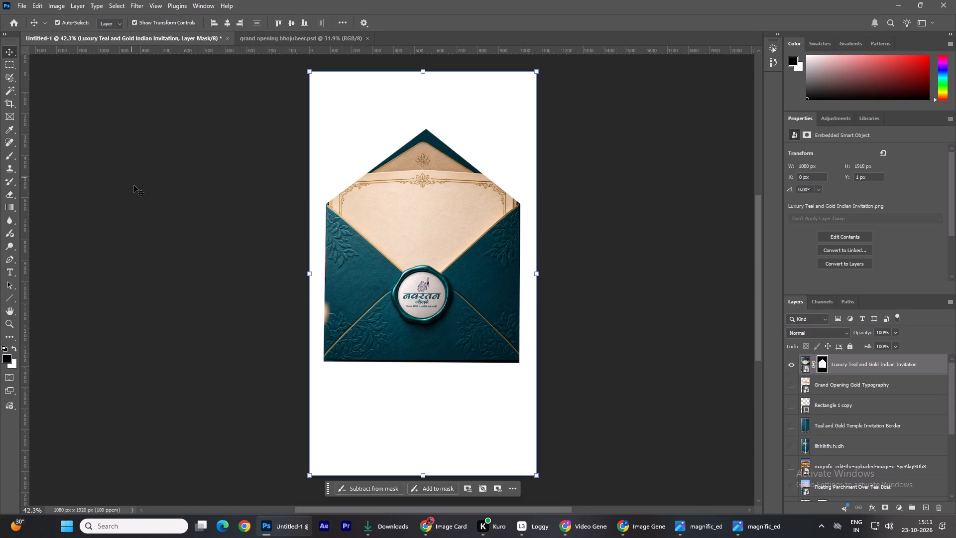
click(134, 186)
drag(465, 273, 469, 302)
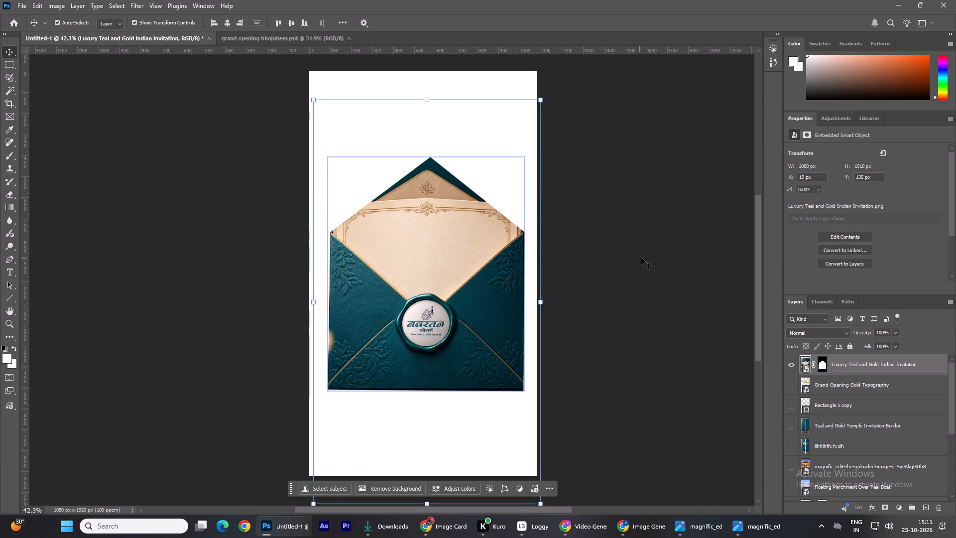
click(641, 258)
drag(430, 255, 420, 249)
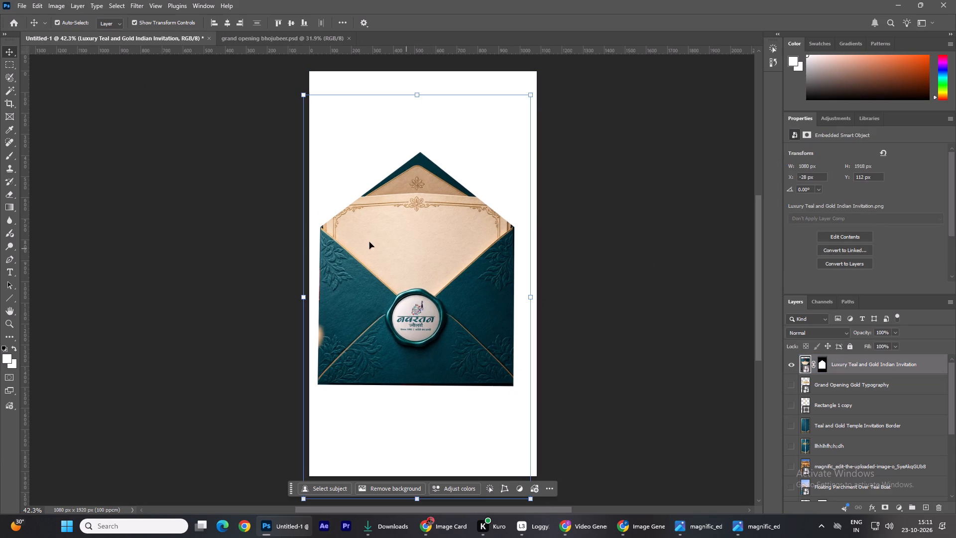
click(203, 260)
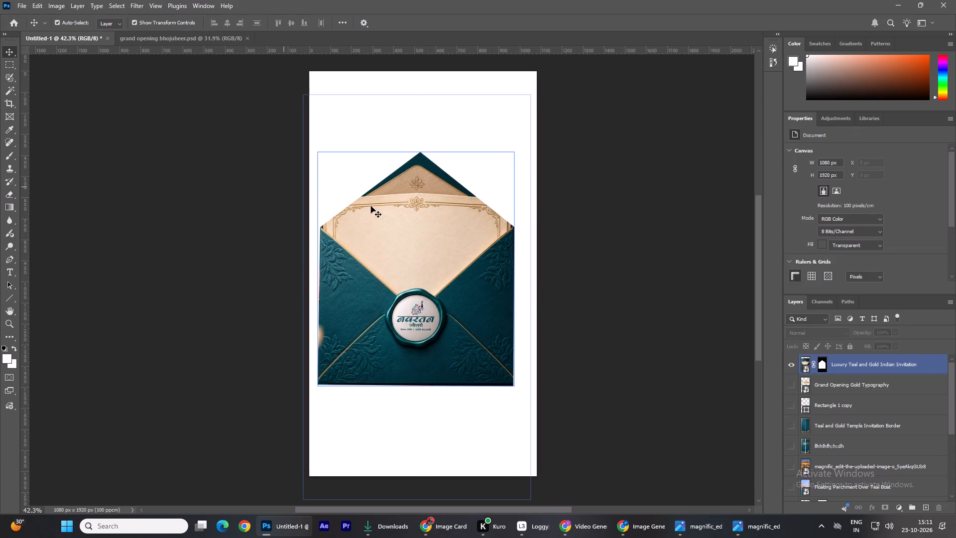
click(635, 206)
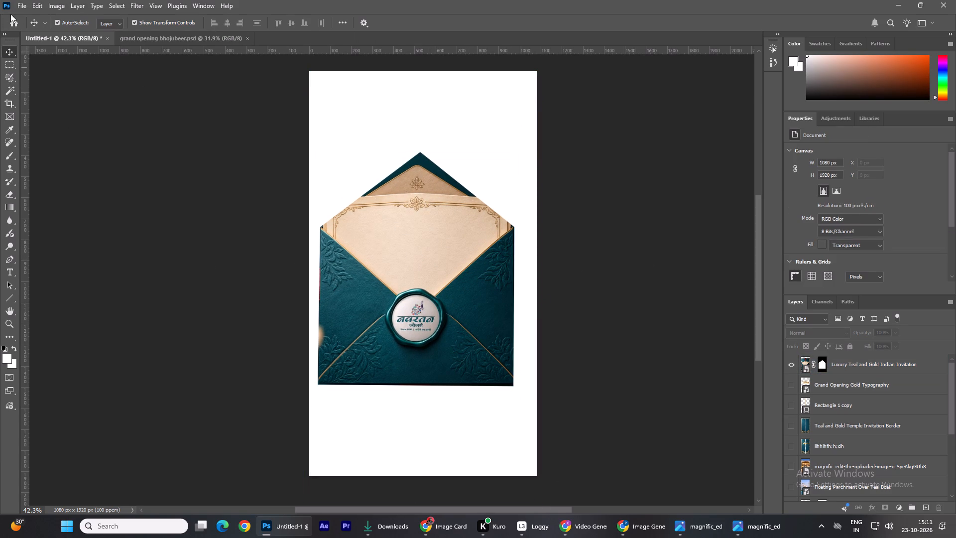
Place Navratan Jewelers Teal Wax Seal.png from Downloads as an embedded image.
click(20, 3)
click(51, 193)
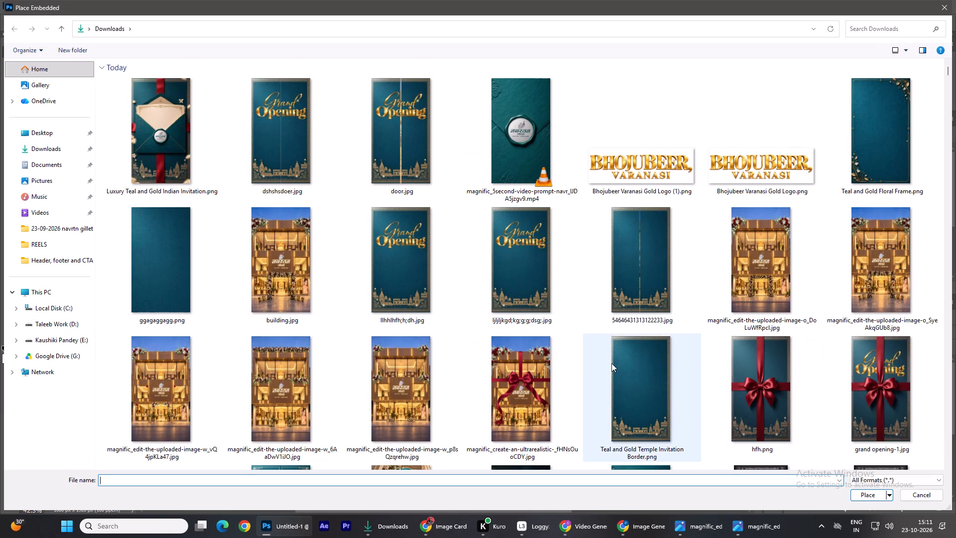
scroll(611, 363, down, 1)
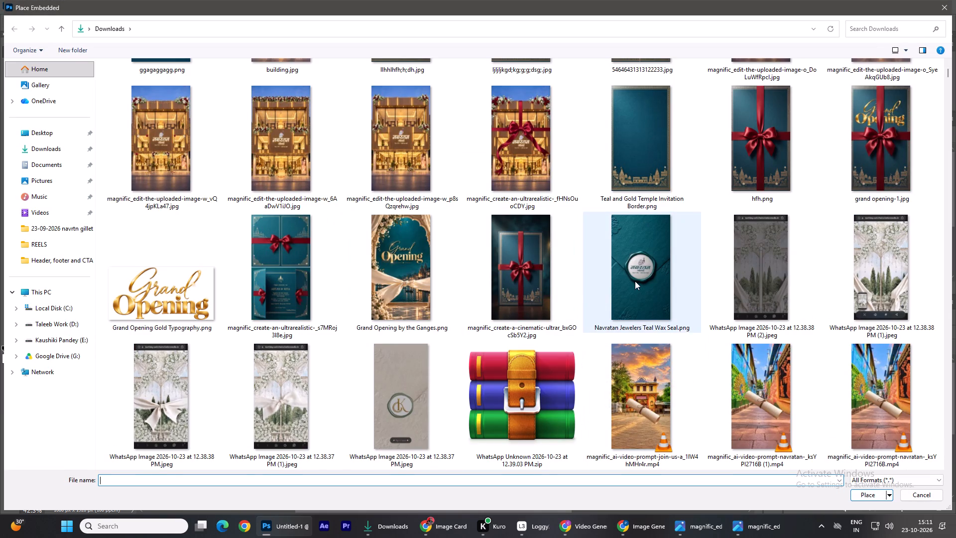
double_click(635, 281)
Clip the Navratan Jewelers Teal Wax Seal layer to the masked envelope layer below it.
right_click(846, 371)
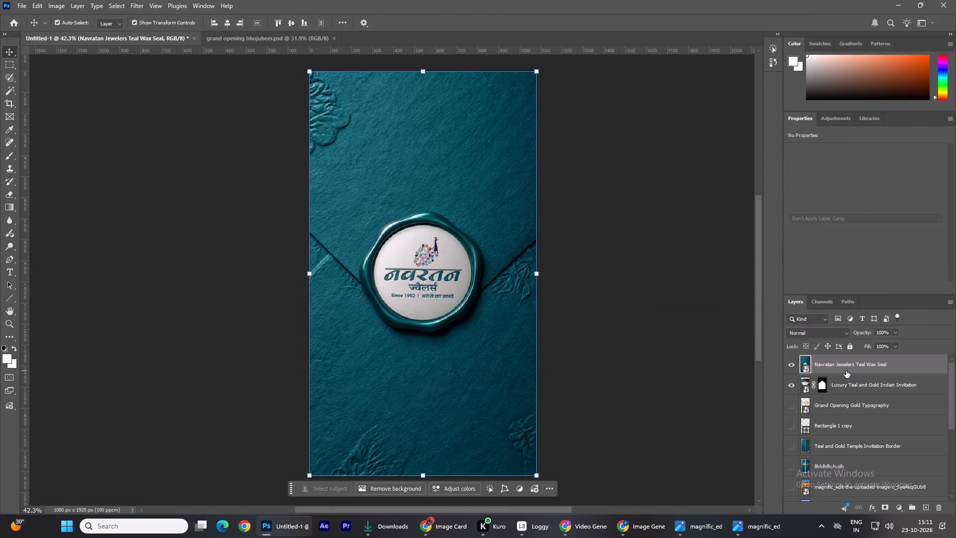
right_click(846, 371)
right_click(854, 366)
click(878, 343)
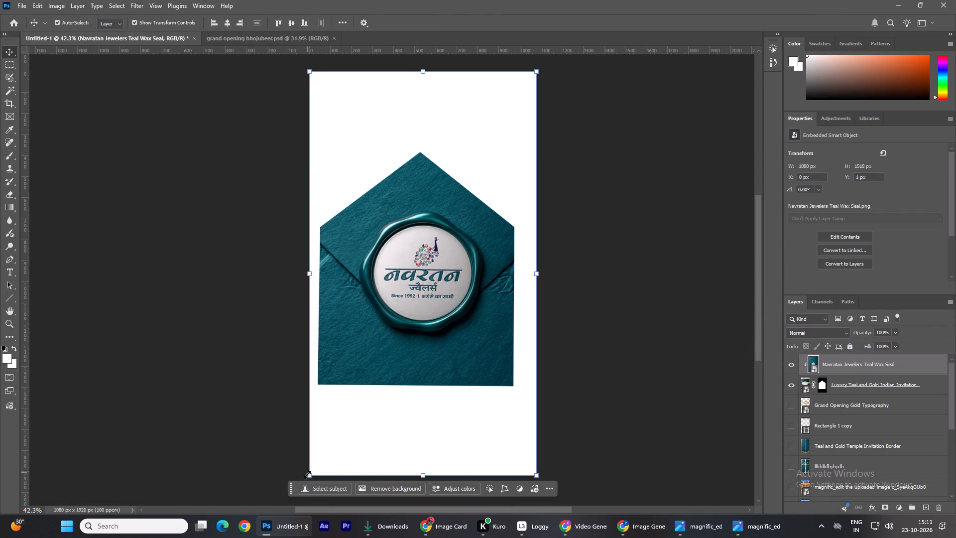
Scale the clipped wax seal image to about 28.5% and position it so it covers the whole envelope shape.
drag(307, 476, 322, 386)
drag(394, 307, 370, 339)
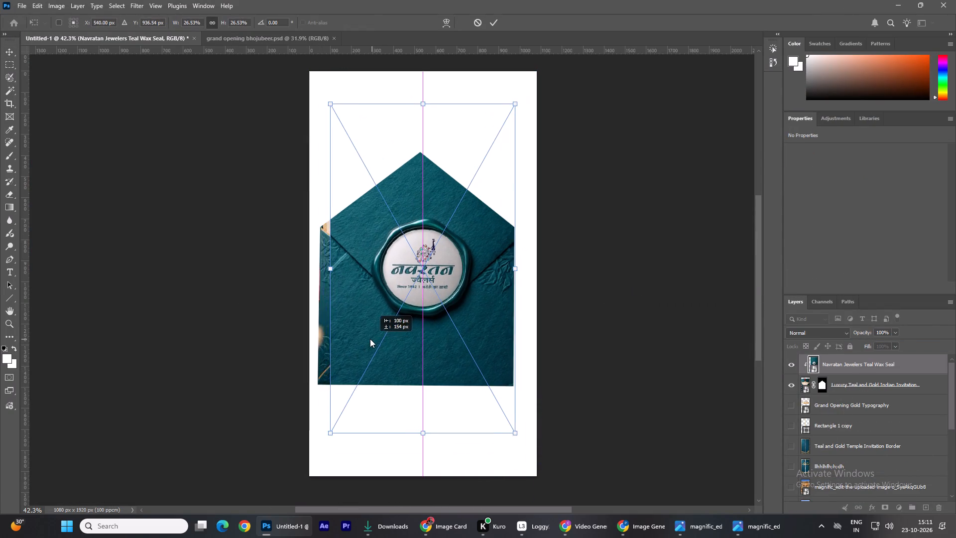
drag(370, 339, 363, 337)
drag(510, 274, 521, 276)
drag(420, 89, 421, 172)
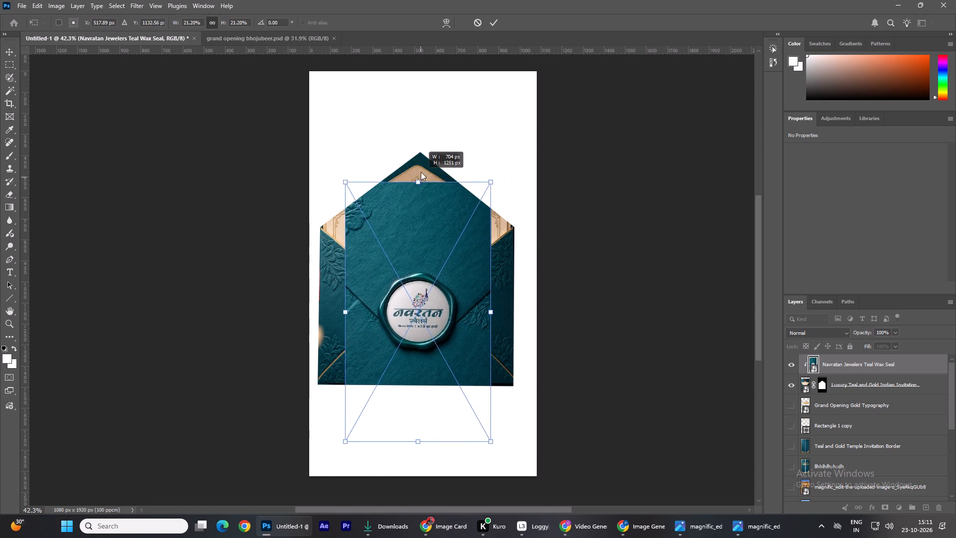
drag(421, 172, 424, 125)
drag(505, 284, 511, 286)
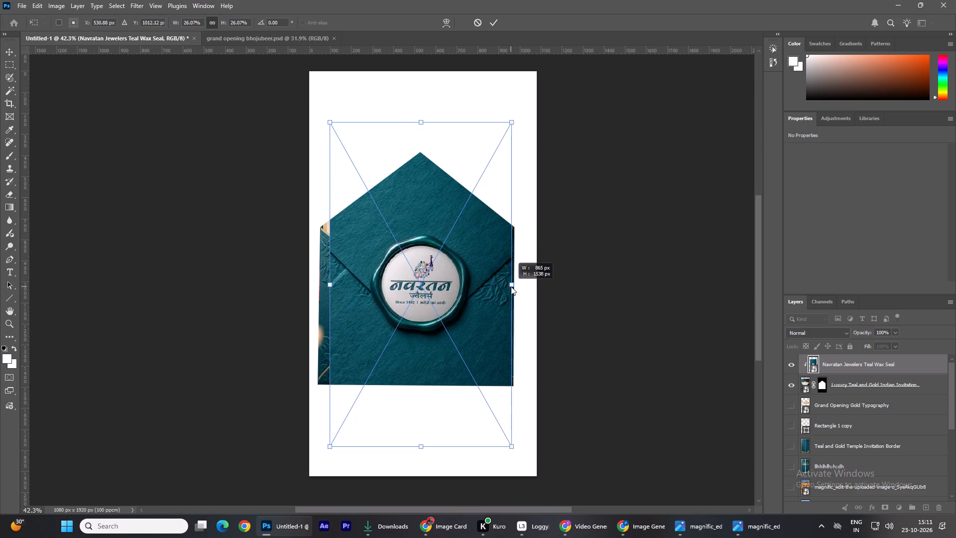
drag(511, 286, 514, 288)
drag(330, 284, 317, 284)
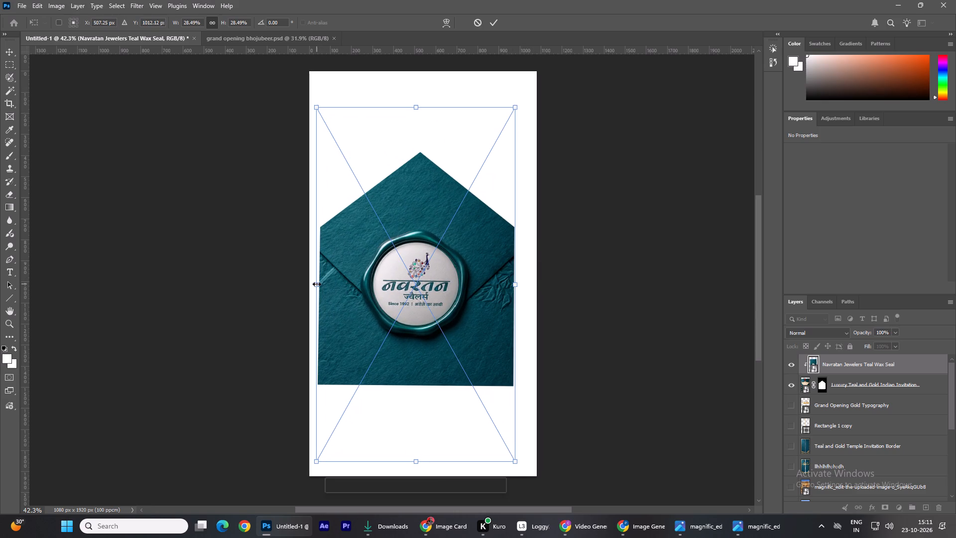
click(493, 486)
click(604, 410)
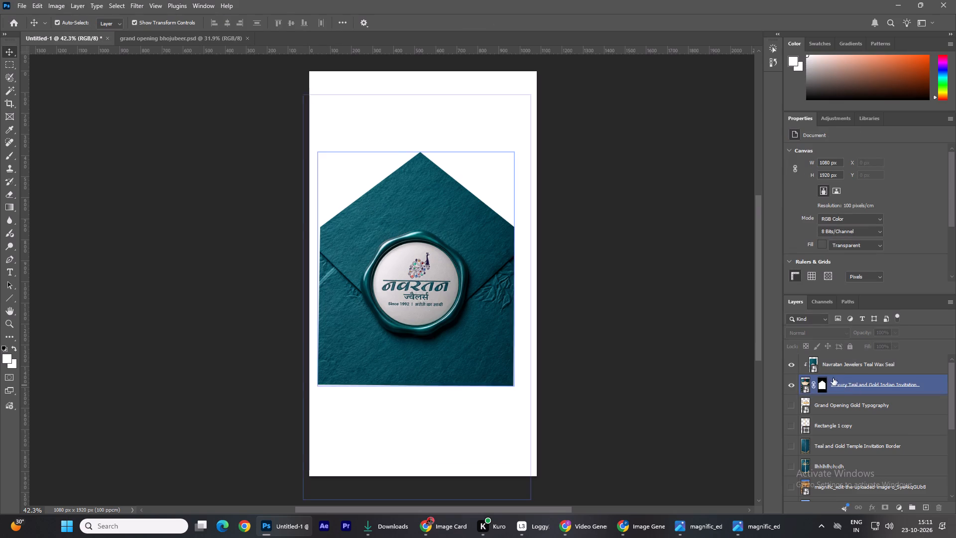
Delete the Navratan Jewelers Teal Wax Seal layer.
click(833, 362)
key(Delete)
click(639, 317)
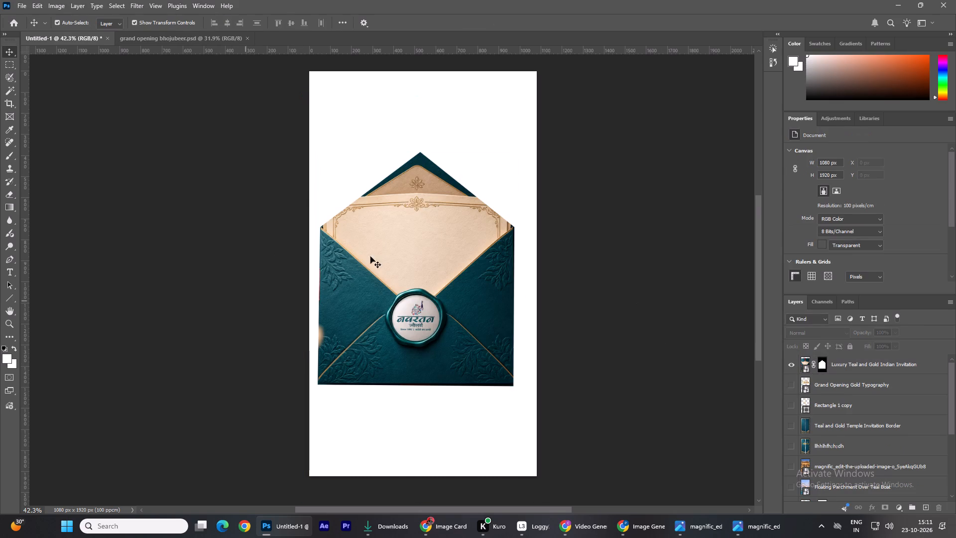
Place grand opening-1.jpg from Downloads as an embedded image.
click(23, 0)
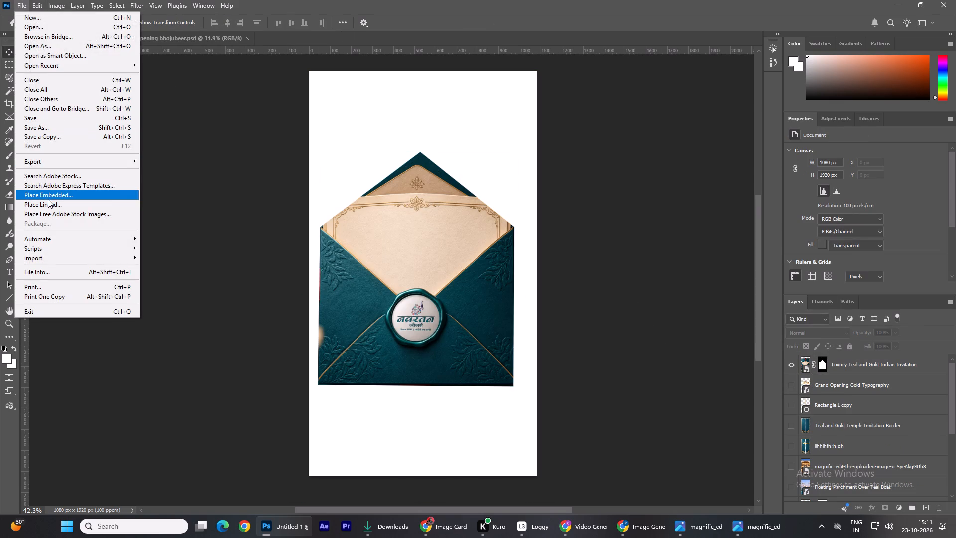
click(52, 195)
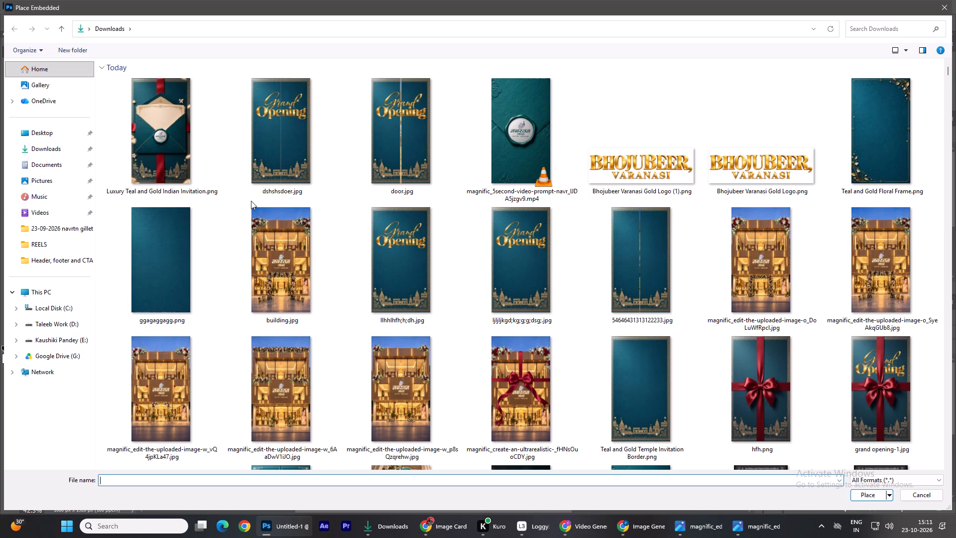
scroll(569, 368, down, 1)
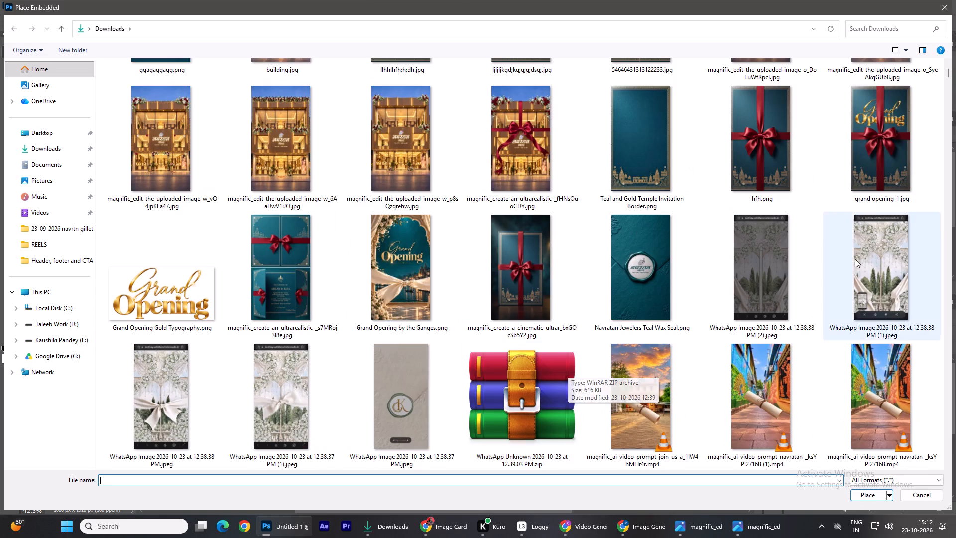
double_click(900, 161)
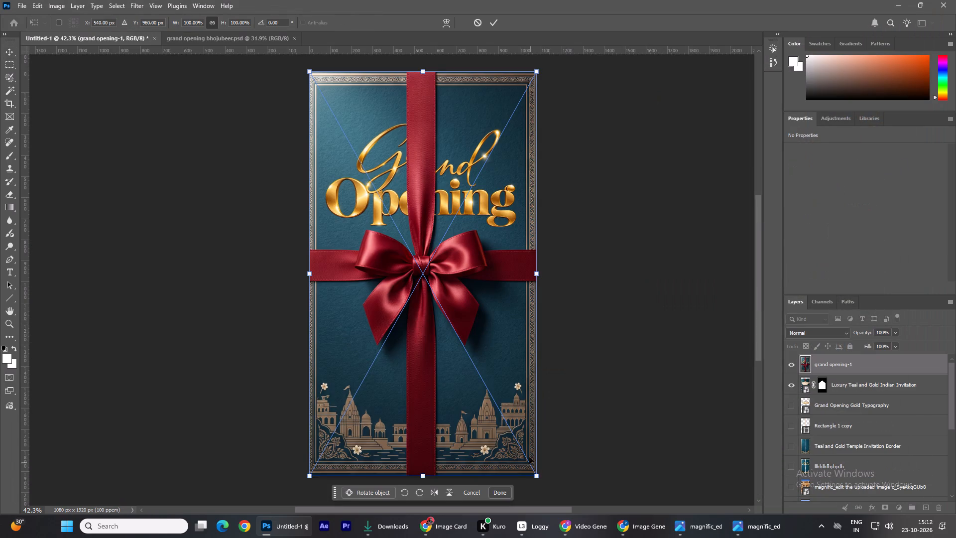
Scale the grand opening-1 card to about 86% to match the envelope's width, with its top edge just below the flap tip.
drag(536, 476, 369, 286)
drag(368, 212, 410, 310)
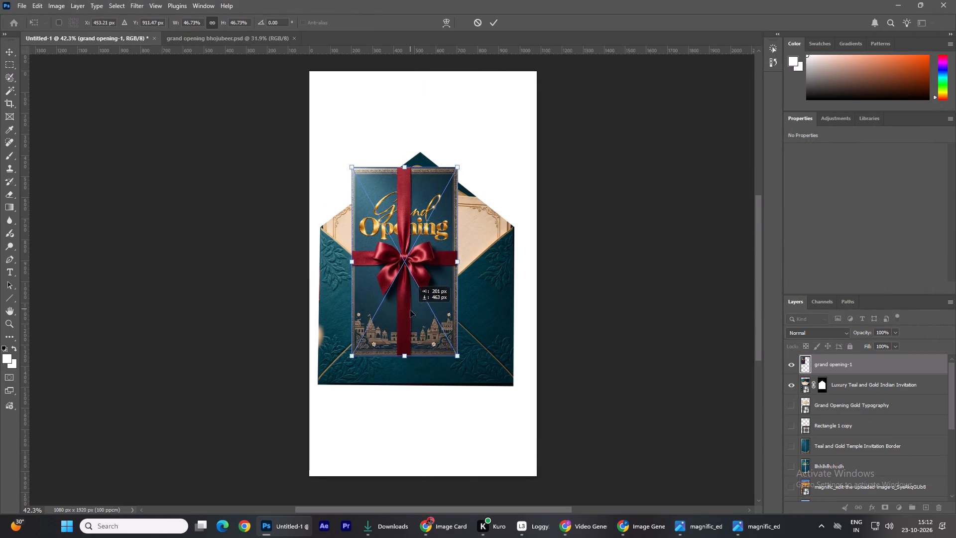
drag(410, 310, 384, 323)
drag(432, 276, 521, 283)
drag(431, 245, 425, 329)
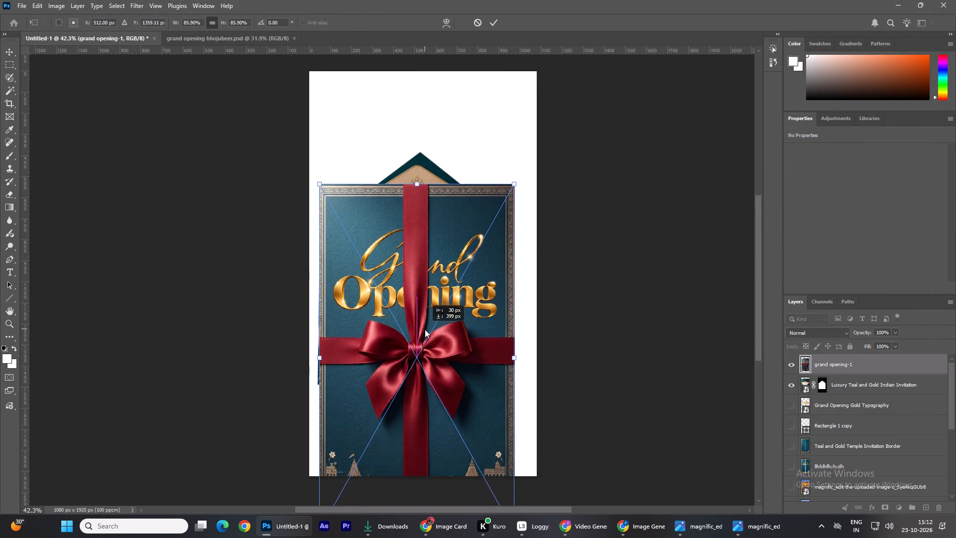
drag(425, 329, 427, 333)
Lower the grand opening-1 layer's opacity to 51%.
click(894, 331)
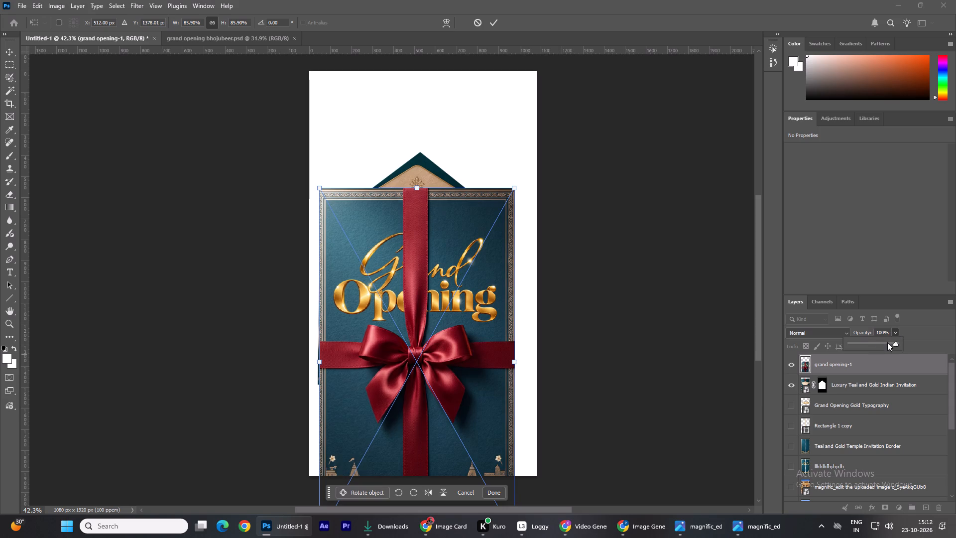
drag(885, 343, 873, 344)
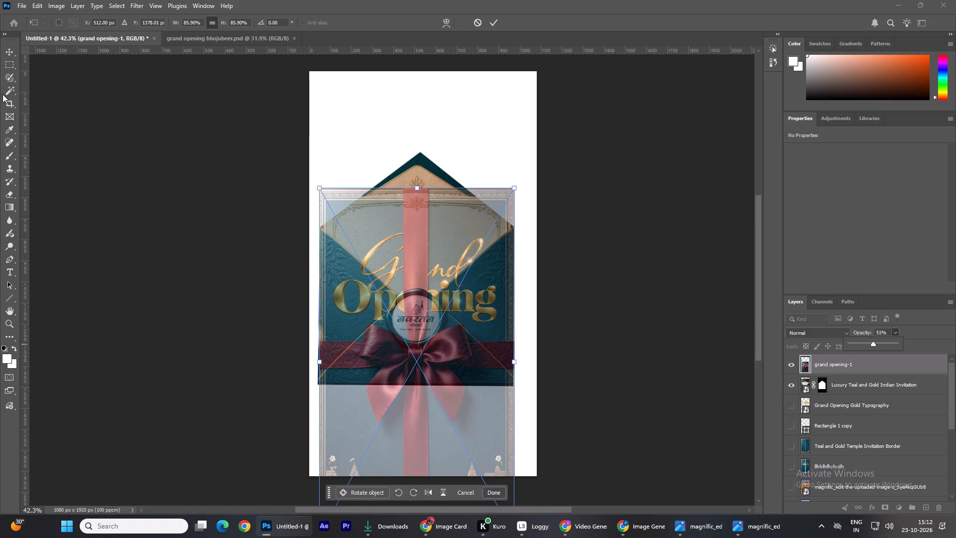
Trace a closed six-point Pen tool path along the envelope's V-shaped front opening and around the part of the card below it.
click(13, 257)
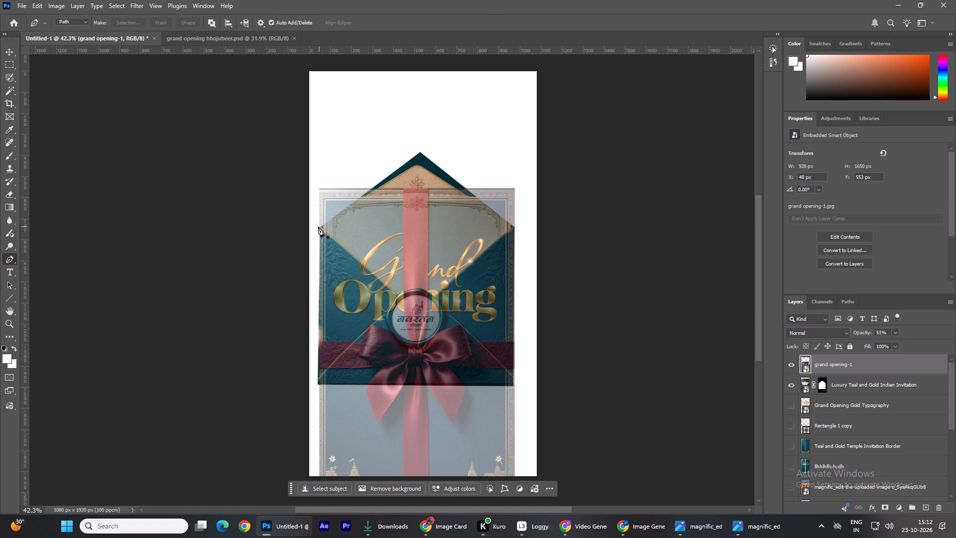
click(317, 224)
click(412, 307)
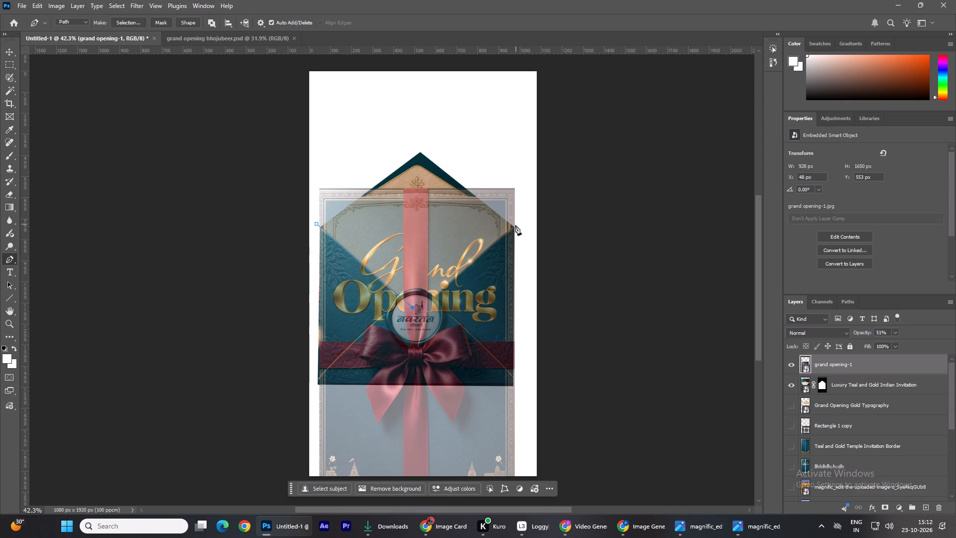
click(519, 225)
key(ctrl+z)
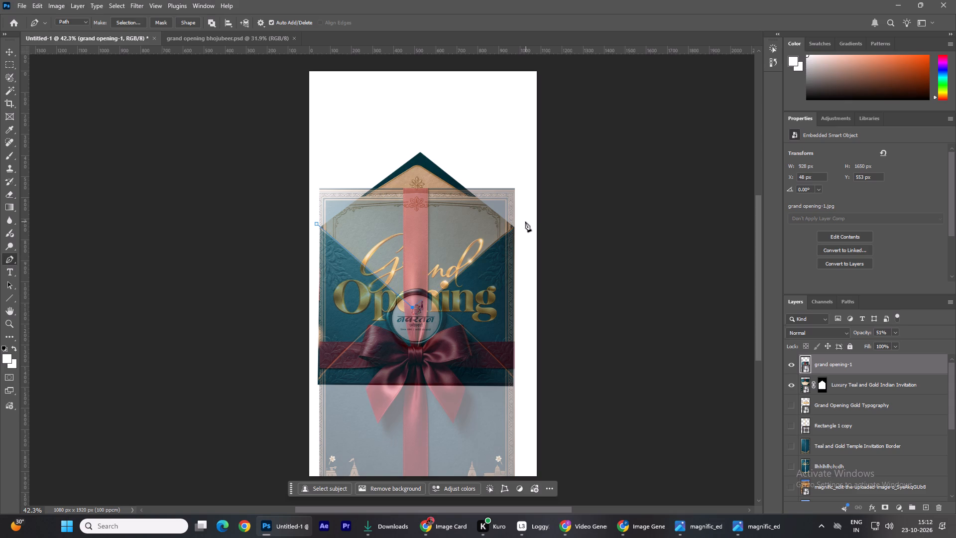
click(525, 222)
scroll(528, 439, down, 6)
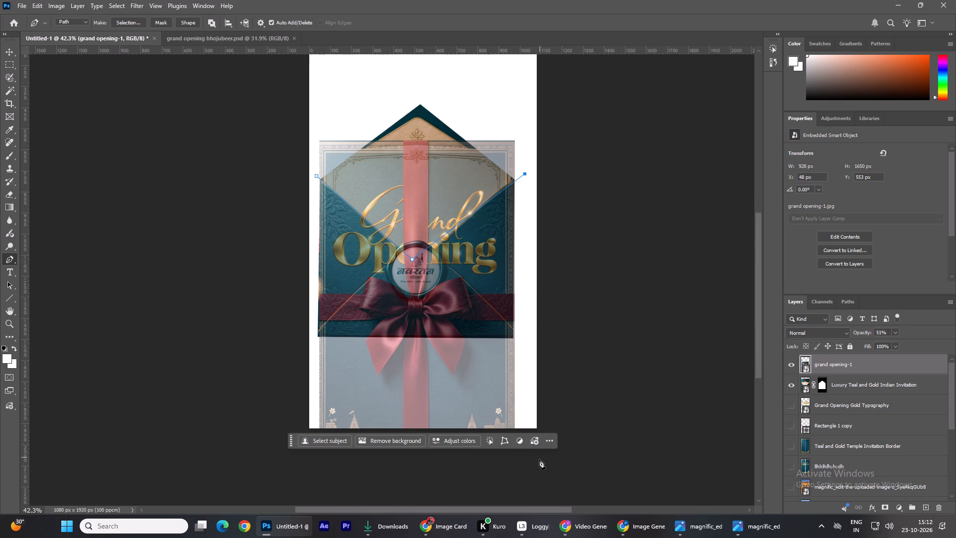
click(535, 472)
click(326, 487)
click(256, 322)
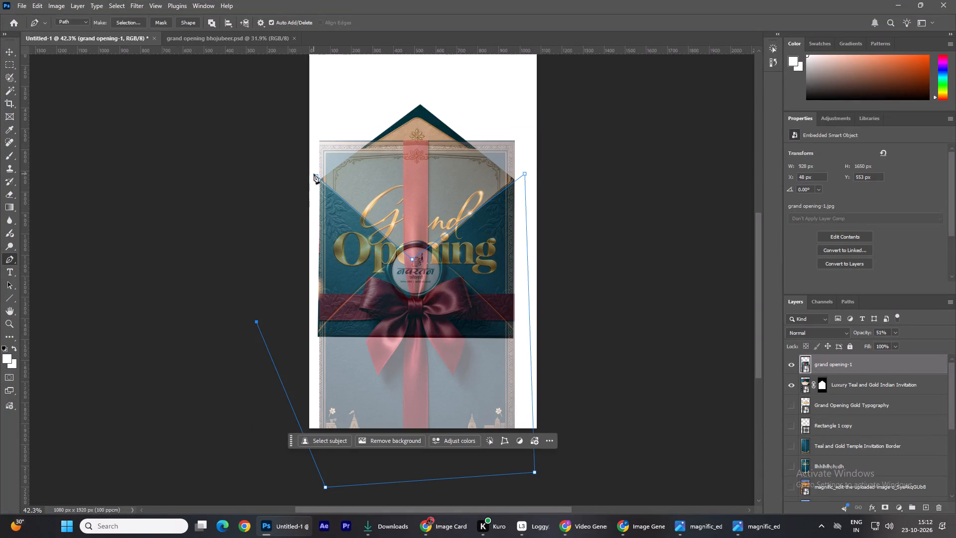
click(315, 175)
Convert the closed path into a new anti-aliased selection with a 0-pixel feather radius.
right_click(361, 250)
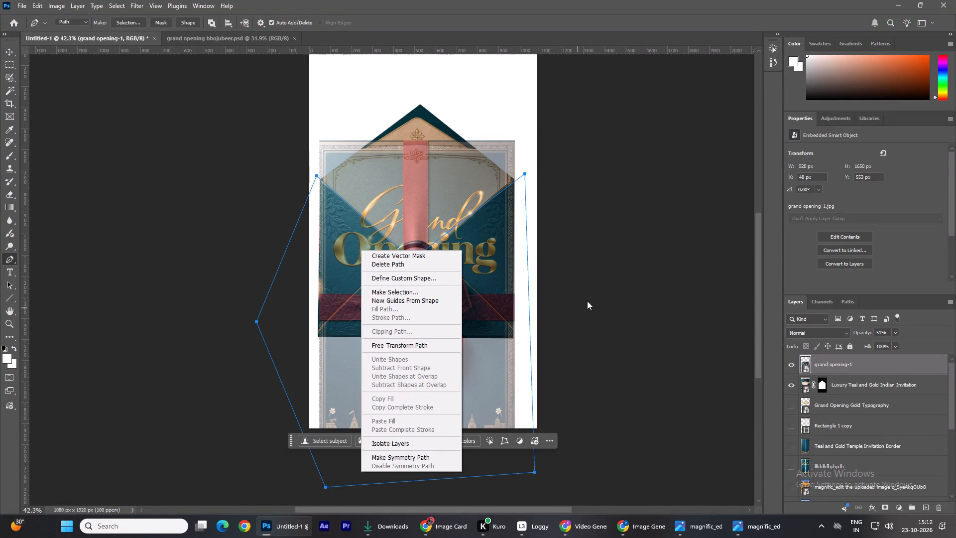
click(413, 294)
click(520, 138)
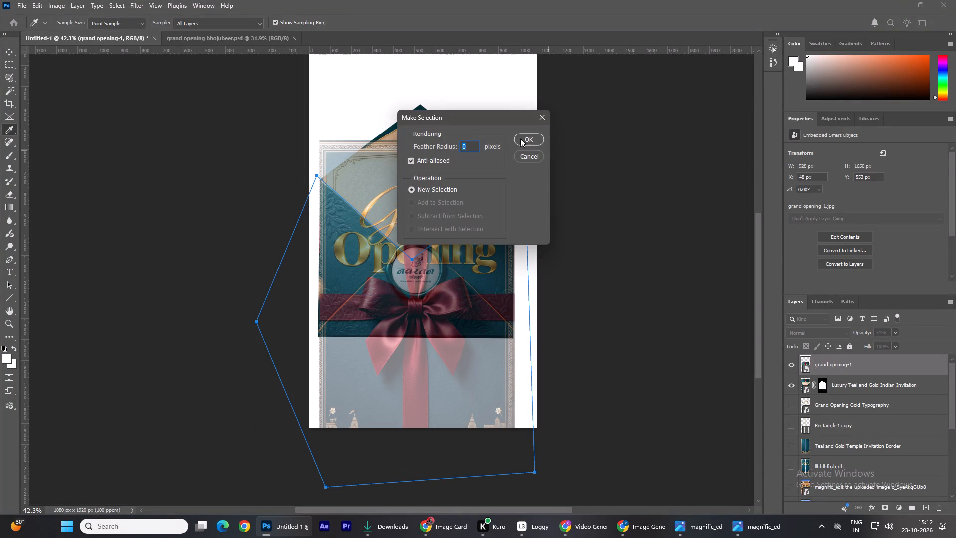
Rasterize the grand opening-1 layer, delete the selected part overlapping the envelope front, and deselect.
right_click(844, 369)
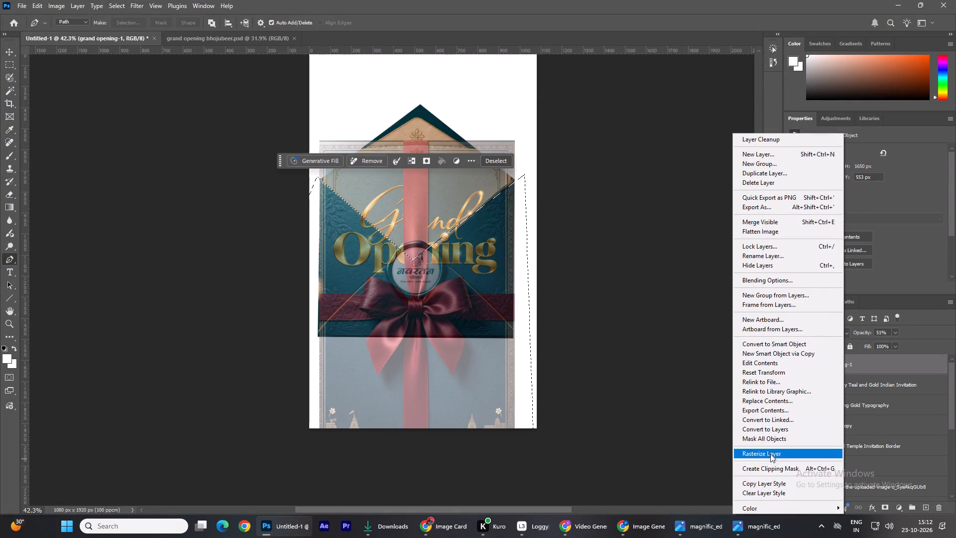
click(770, 454)
key(Delete)
click(604, 258)
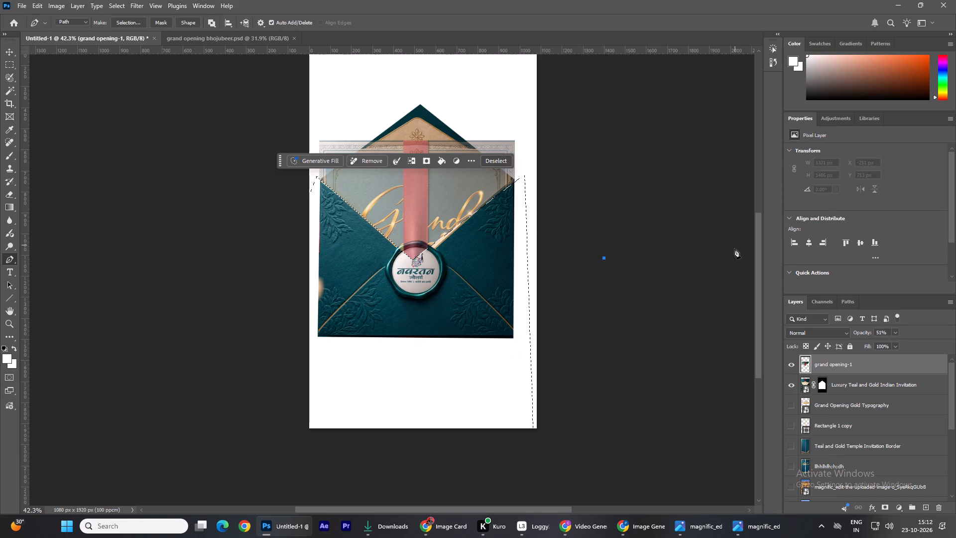
key(ctrl+d)
Restore the grand opening-1 layer's opacity to 100%.
click(900, 363)
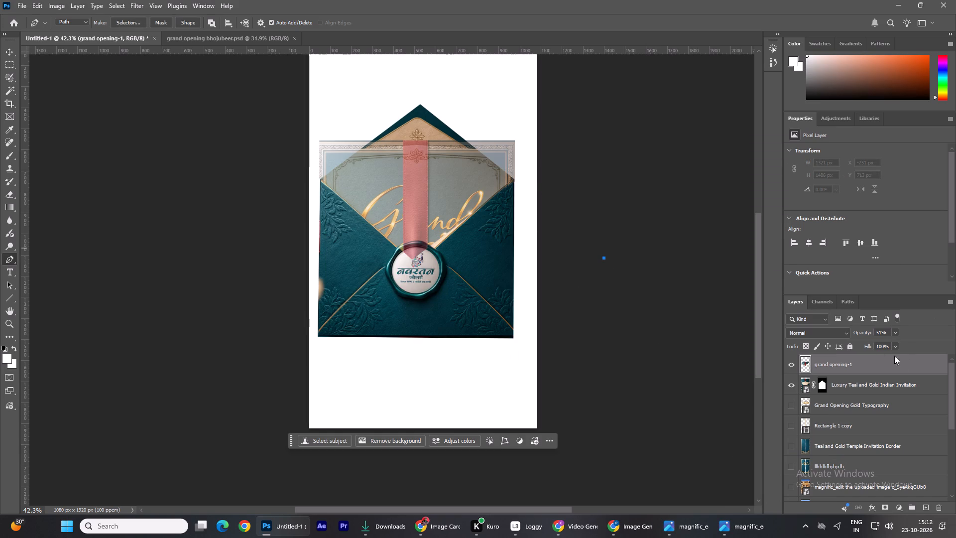
click(895, 329)
drag(910, 346, 955, 332)
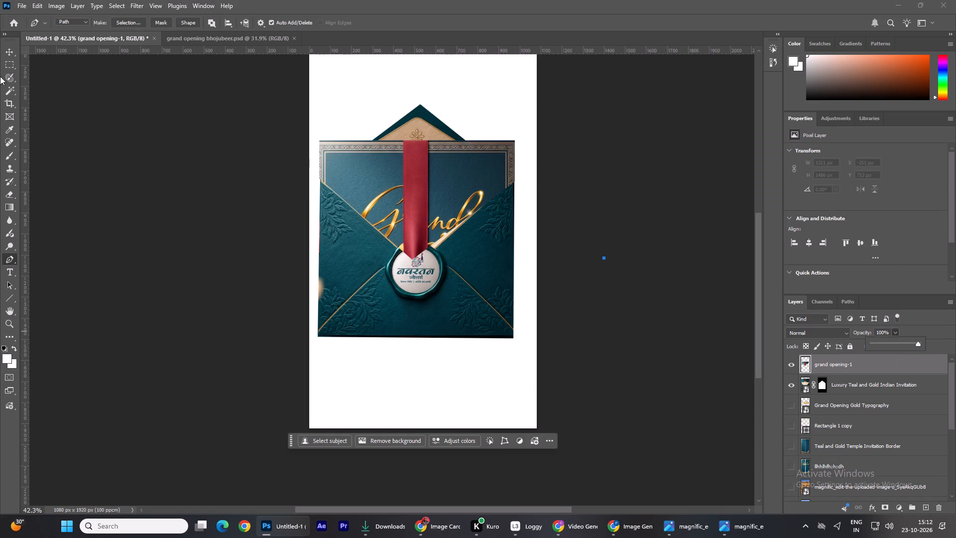
Scale the Luxury Teal and Gold Indian Invitation envelope layer up proportionally to about 101.6%, about 1097 by 1950 px.
click(10, 51)
click(244, 172)
click(496, 280)
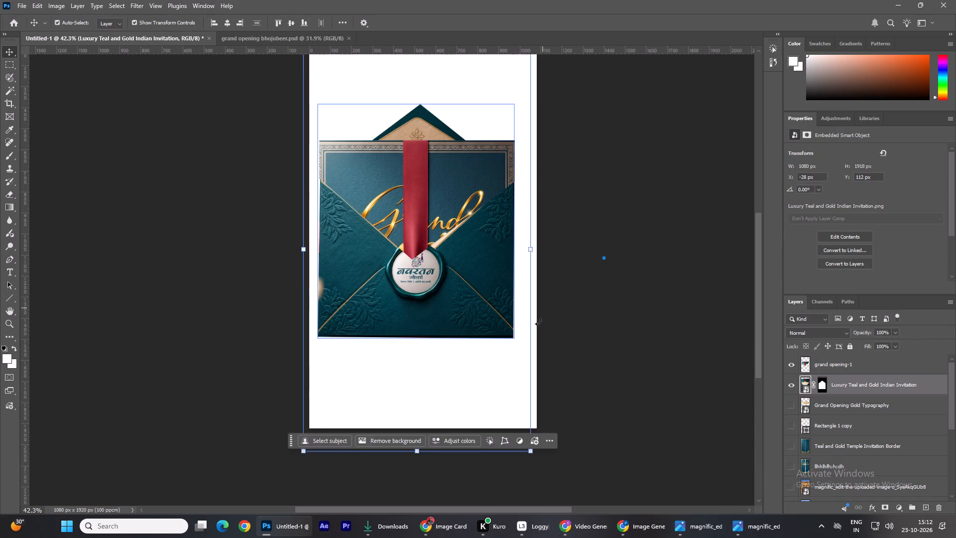
scroll(534, 329, up, 7)
drag(419, 102, 424, 65)
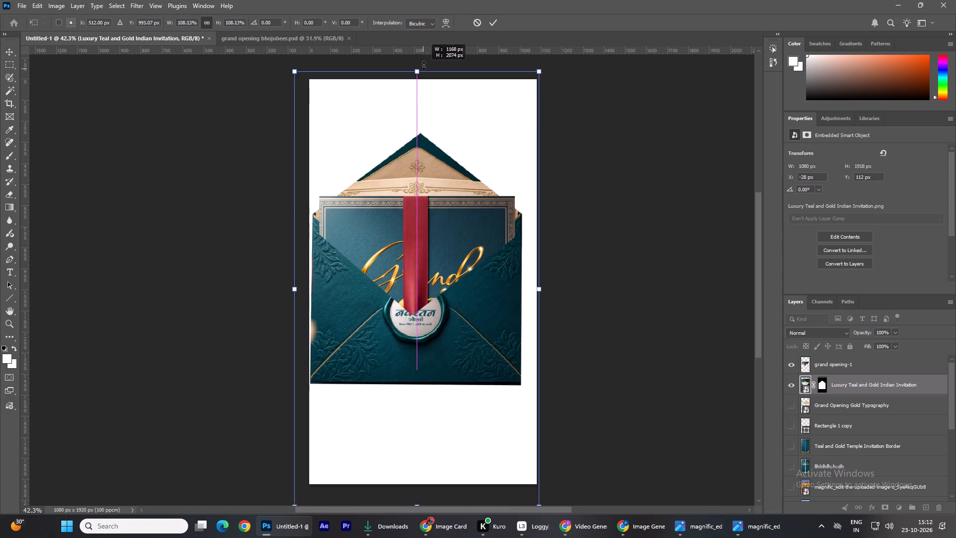
drag(424, 65, 432, 95)
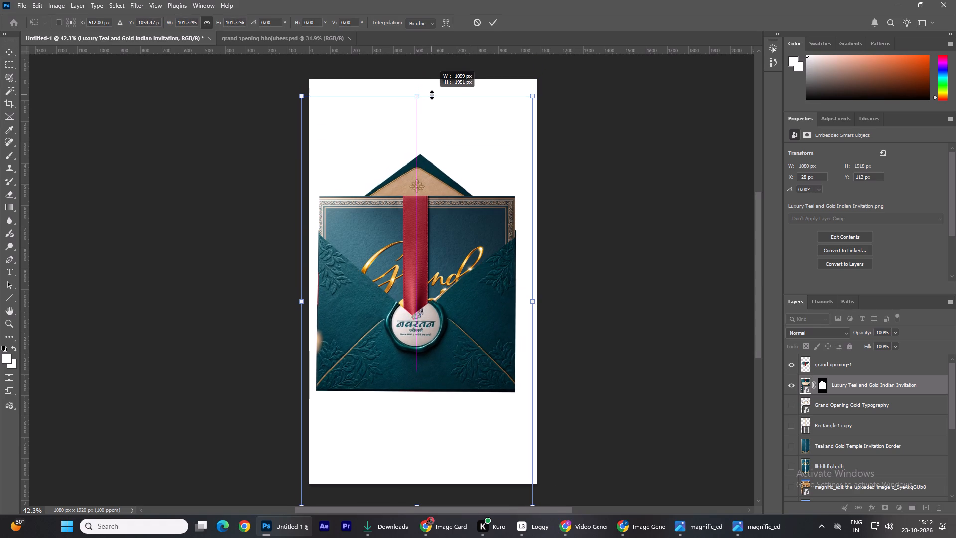
drag(432, 95, 432, 95)
click(611, 363)
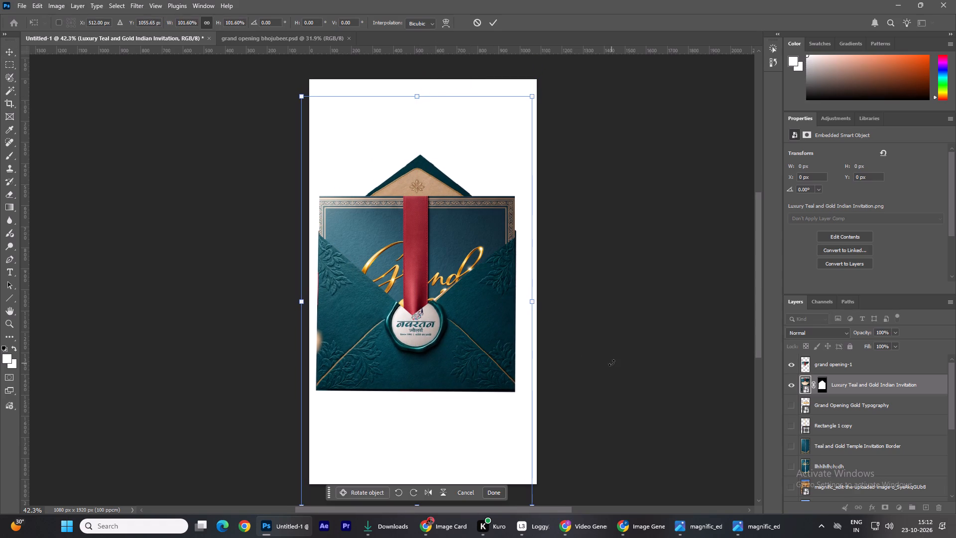
Rasterize the Luxury Teal and Gold Indian Invitation smart object so that it can be edited with the Eraser.
click(857, 386)
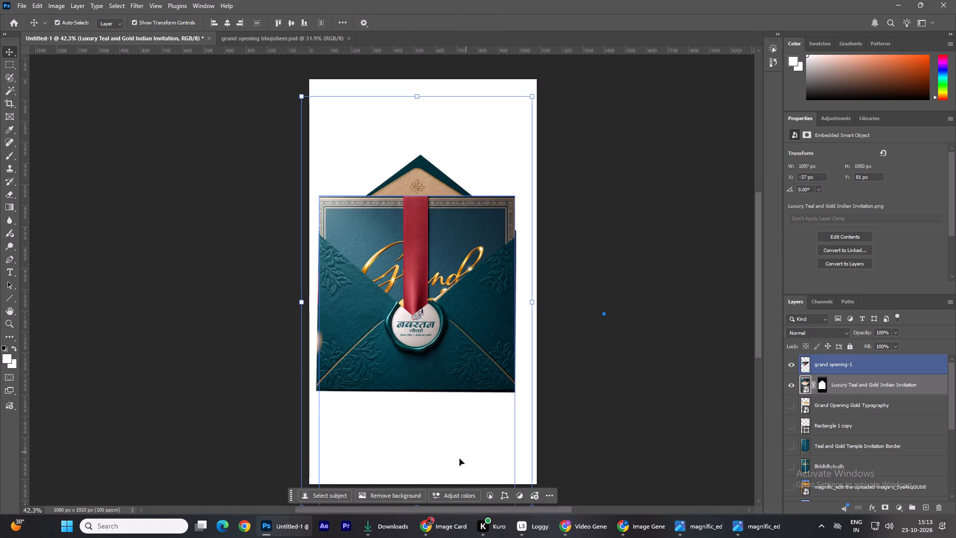
key(e)
drag(396, 316, 404, 314)
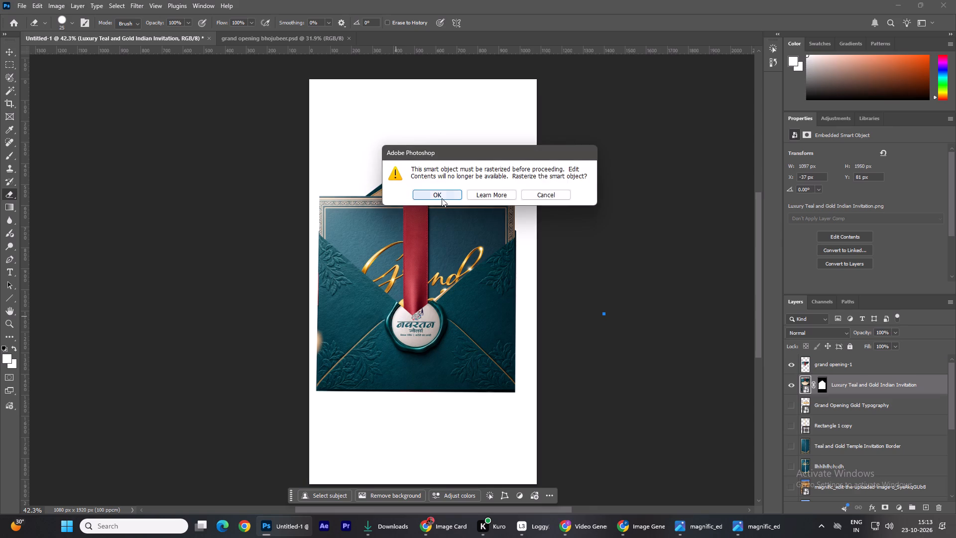
click(442, 198)
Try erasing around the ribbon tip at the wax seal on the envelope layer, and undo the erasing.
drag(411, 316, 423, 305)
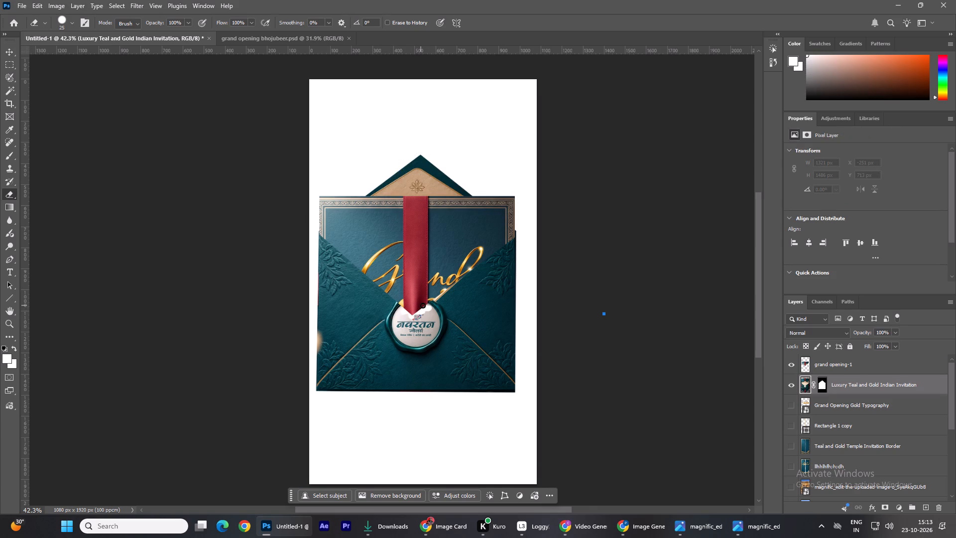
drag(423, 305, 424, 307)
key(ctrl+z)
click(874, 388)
Erase the red ribbon tip overlapping the wax seal and its rim on the grand opening-1 layer with a 25-pixel eraser.
click(832, 366)
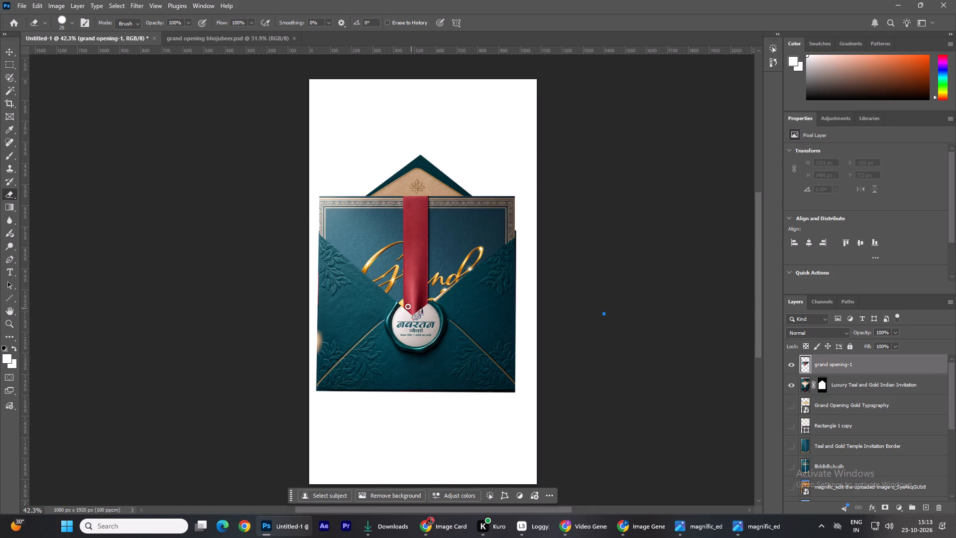
drag(396, 304, 428, 305)
drag(428, 305, 417, 298)
drag(417, 298, 409, 296)
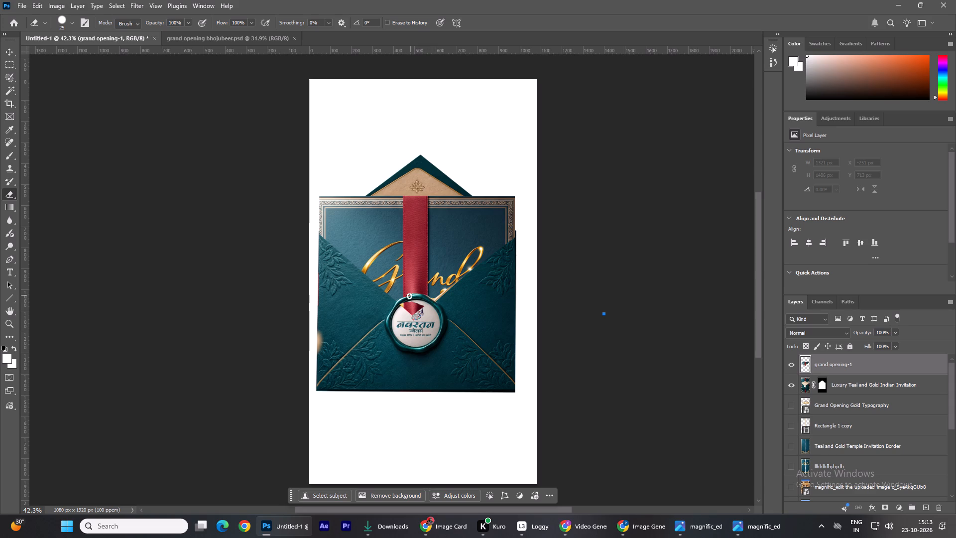
drag(409, 296, 412, 316)
drag(412, 316, 415, 313)
drag(415, 313, 405, 316)
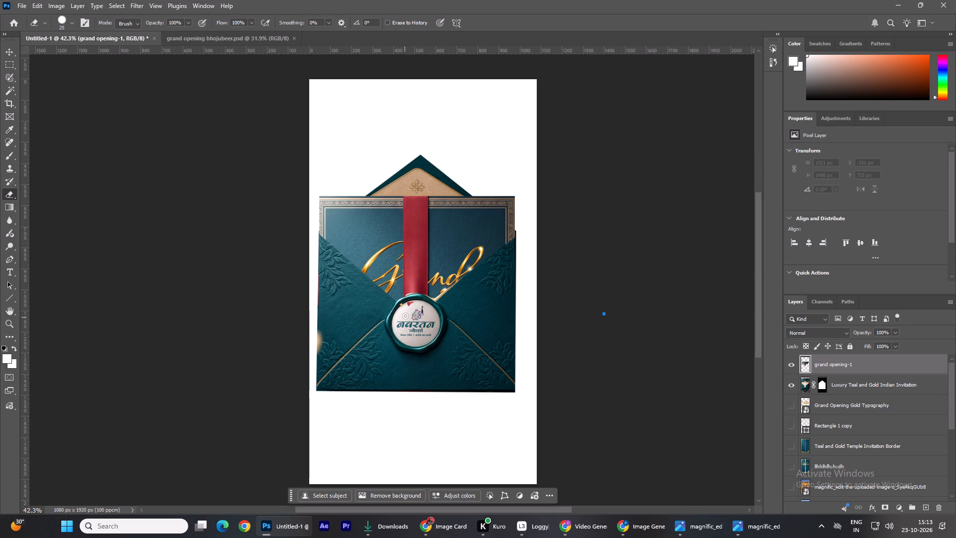
drag(405, 316, 423, 323)
drag(423, 323, 424, 303)
drag(424, 303, 419, 329)
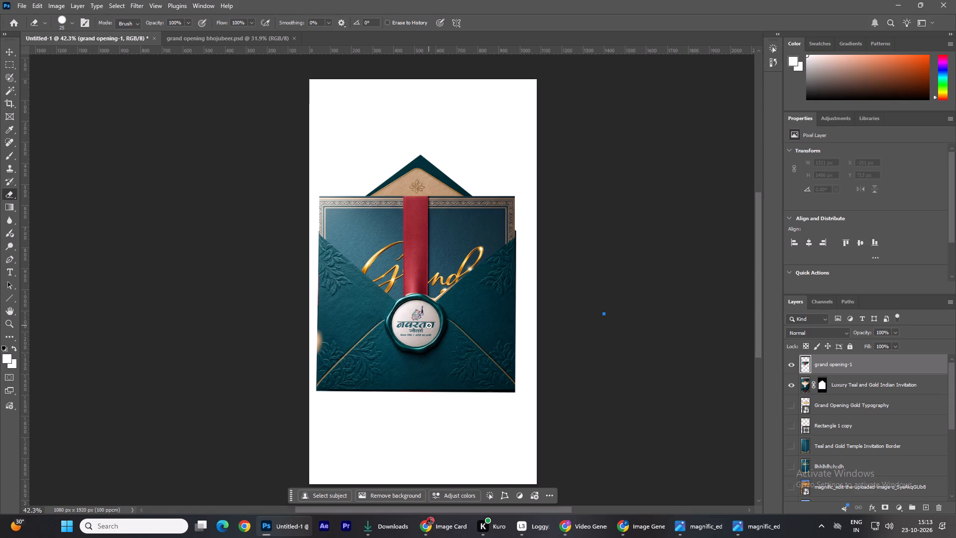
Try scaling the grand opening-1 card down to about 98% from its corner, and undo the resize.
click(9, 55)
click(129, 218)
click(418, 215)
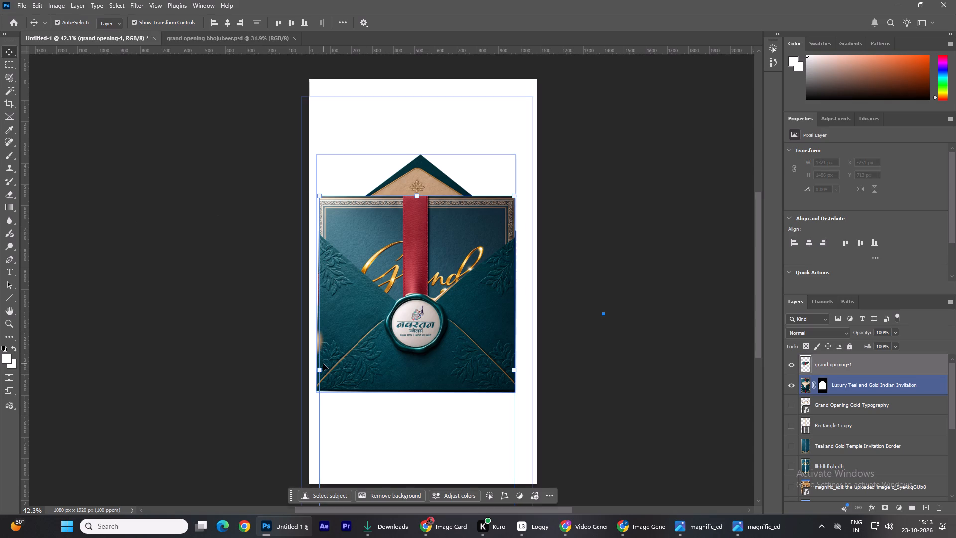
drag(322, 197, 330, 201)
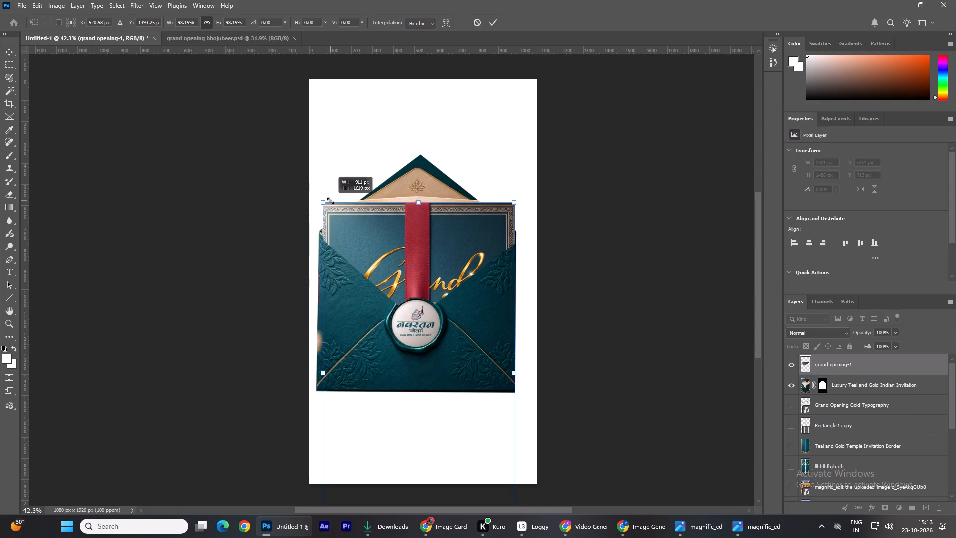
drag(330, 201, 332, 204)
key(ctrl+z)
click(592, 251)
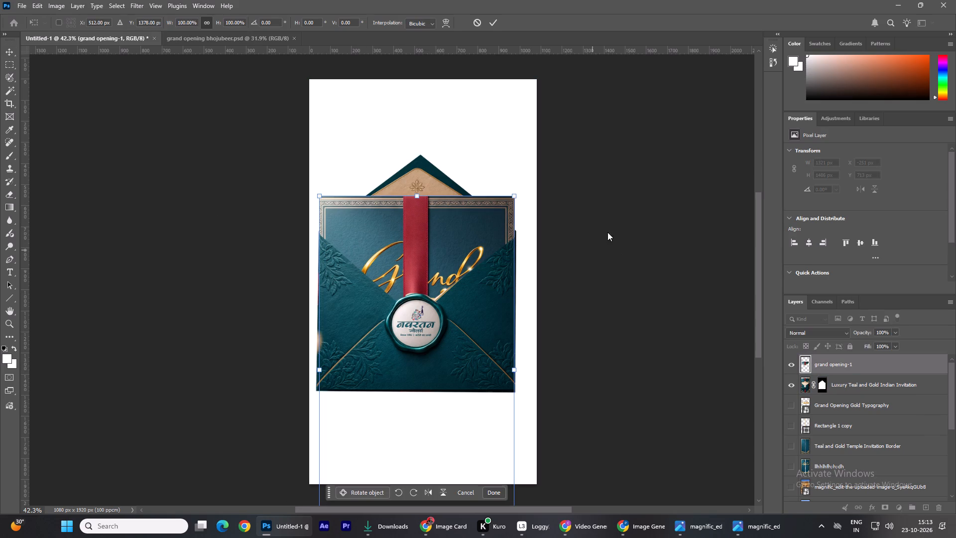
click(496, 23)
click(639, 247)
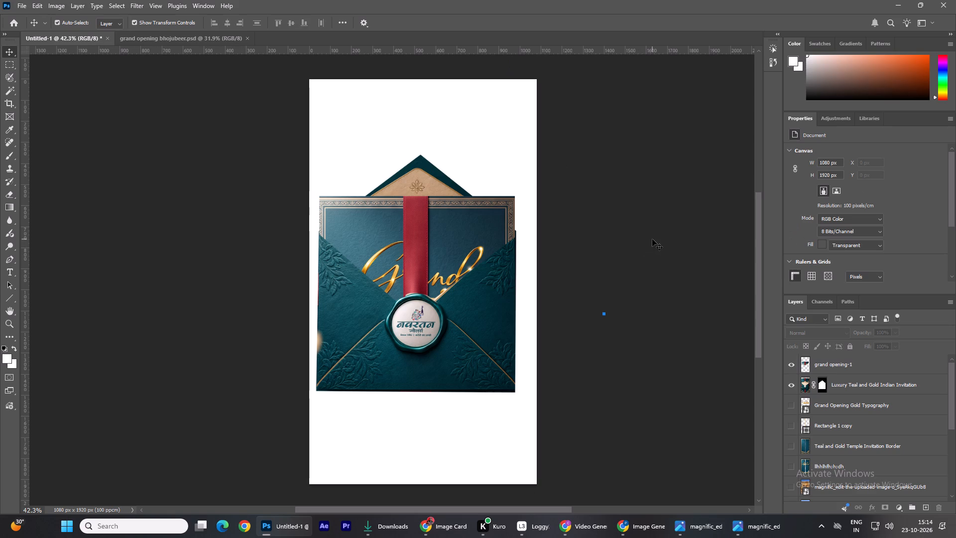
Paint over the envelope's open flap on the Luxury Teal and Gold Indian Invitation layer with a 60-pixel brush in sampled teal #0c4552.
click(853, 387)
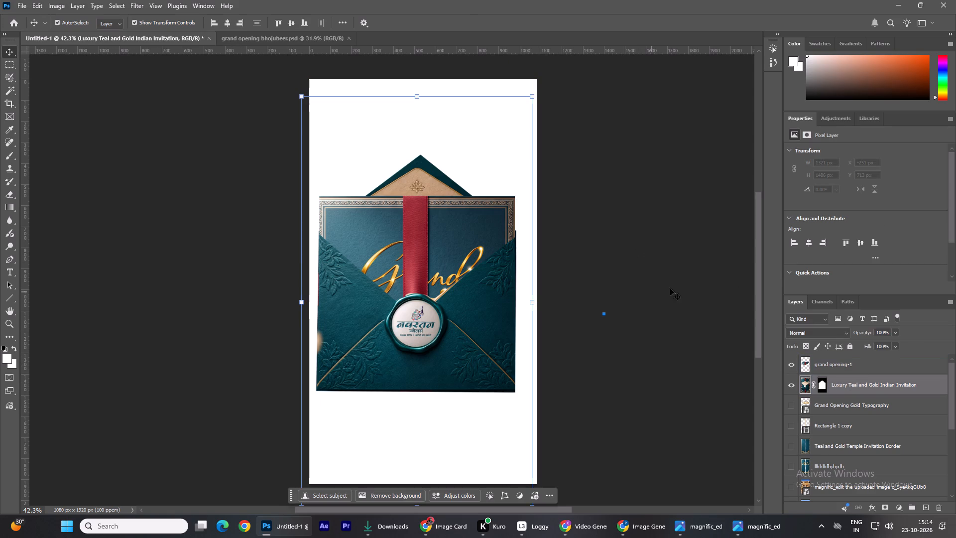
key(b)
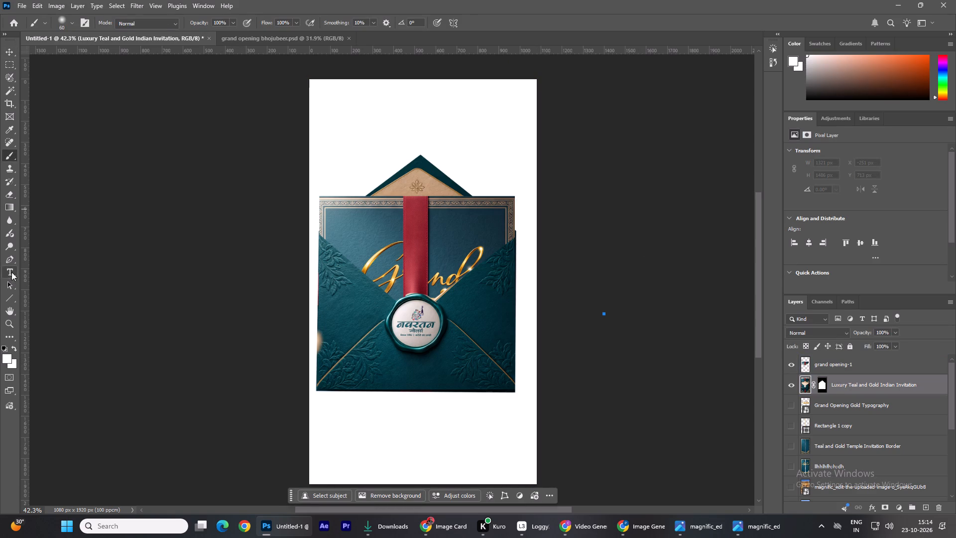
click(9, 354)
click(358, 323)
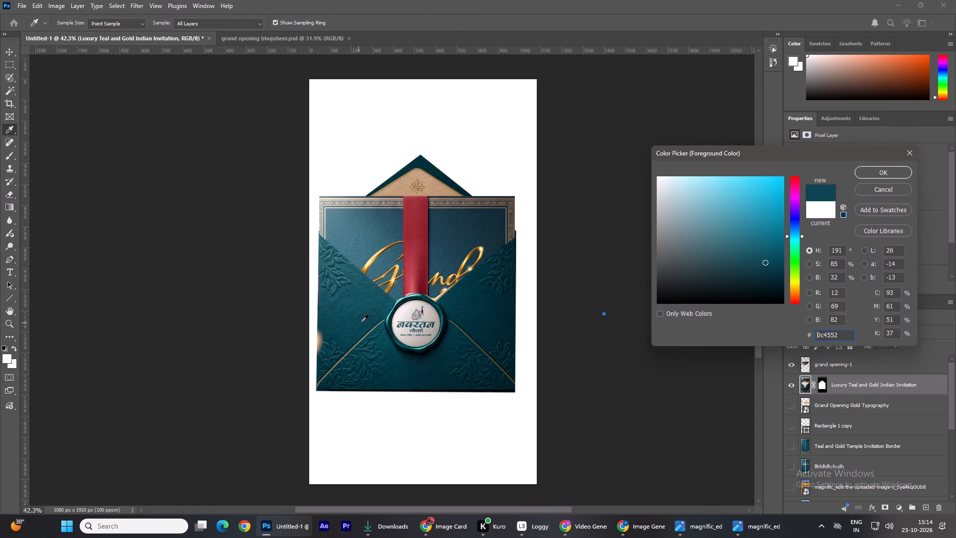
click(891, 173)
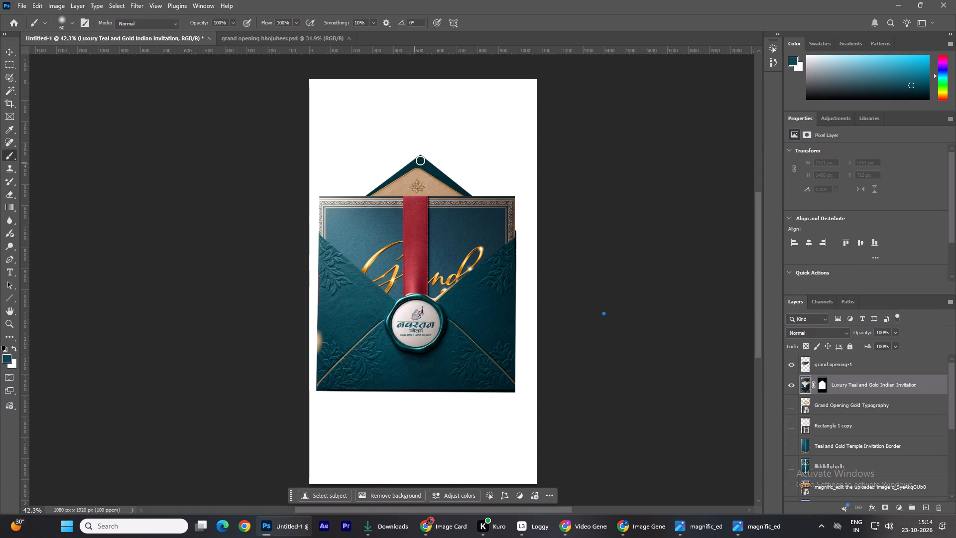
drag(421, 160, 377, 189)
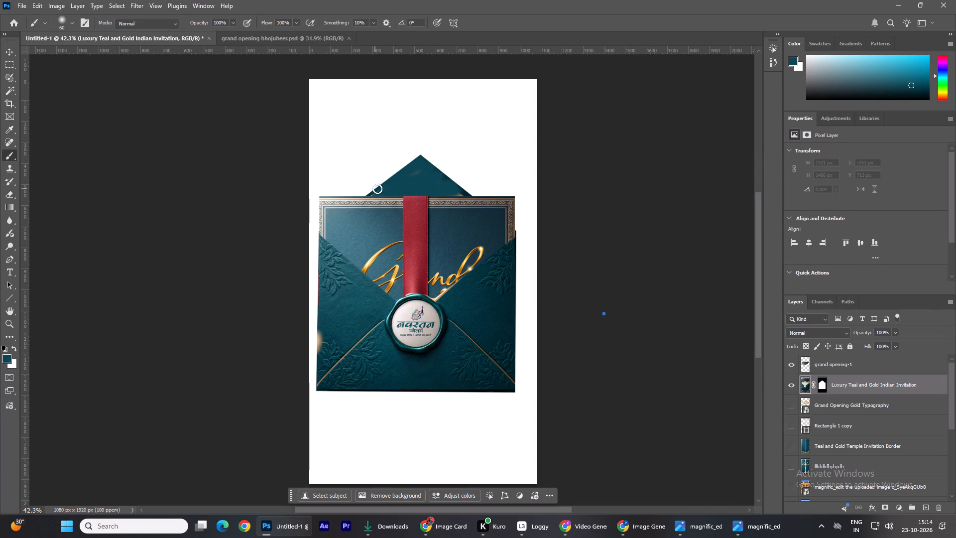
drag(377, 189, 487, 198)
drag(487, 198, 621, 233)
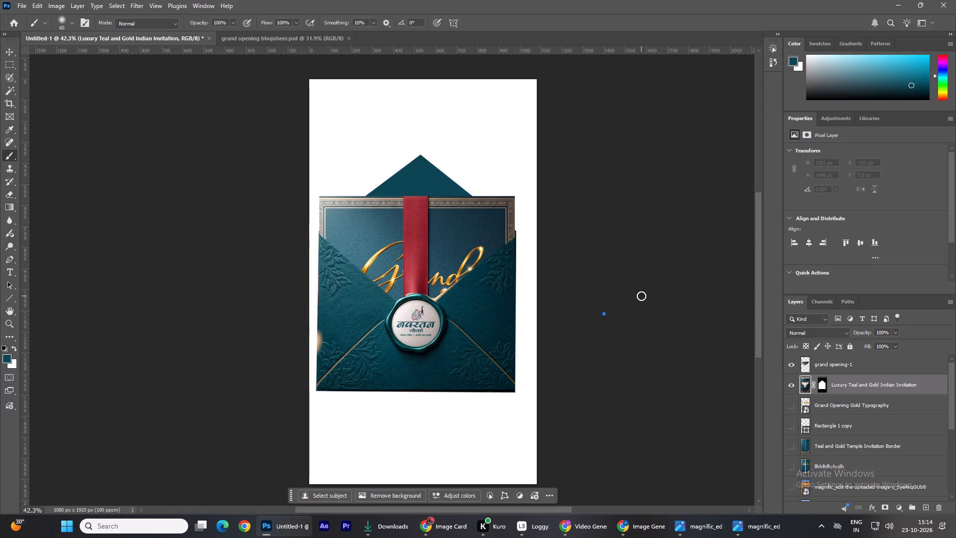
click(4, 50)
click(84, 122)
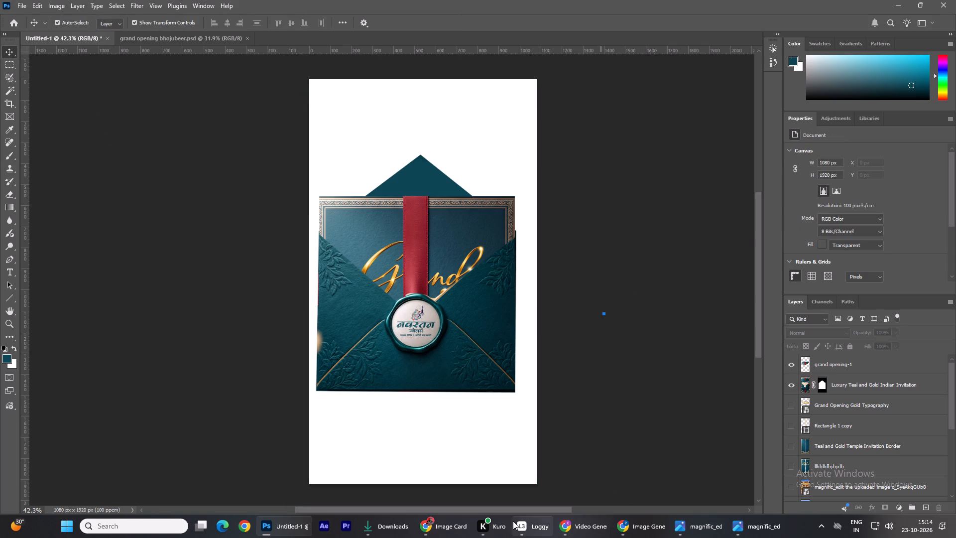